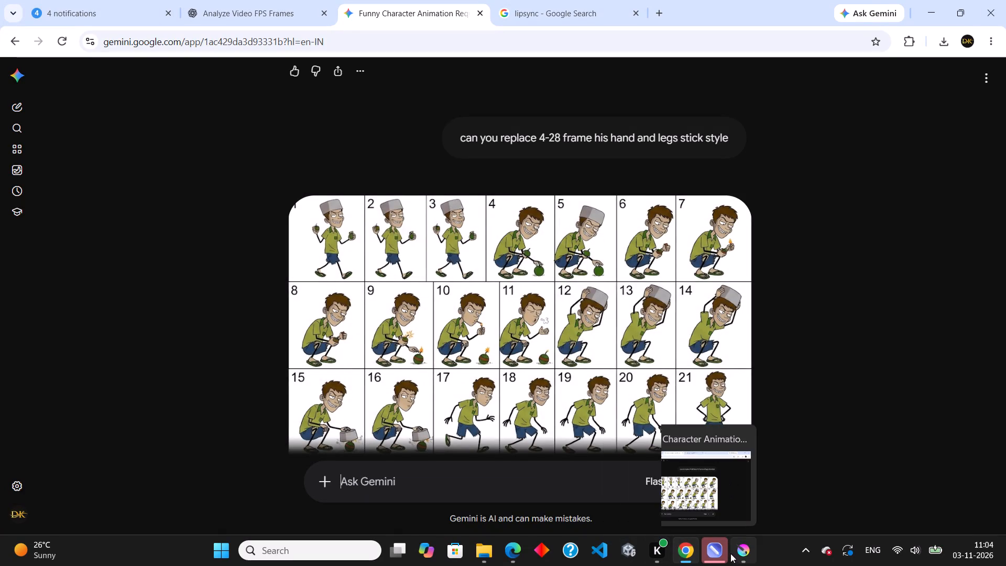
View the open Krita animation document and return to the numbered character frame sheet in Chrome.
click(737, 553)
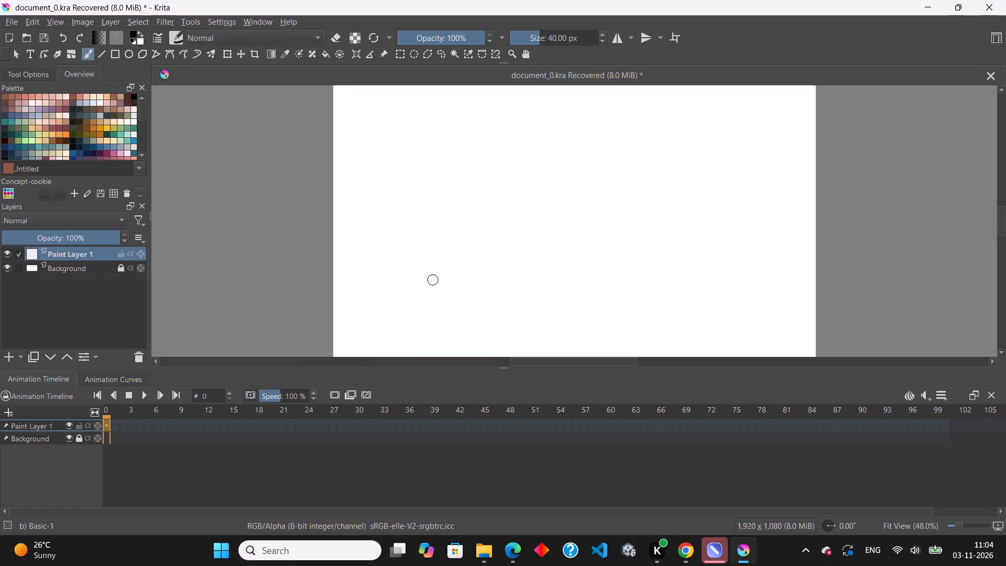
click(676, 553)
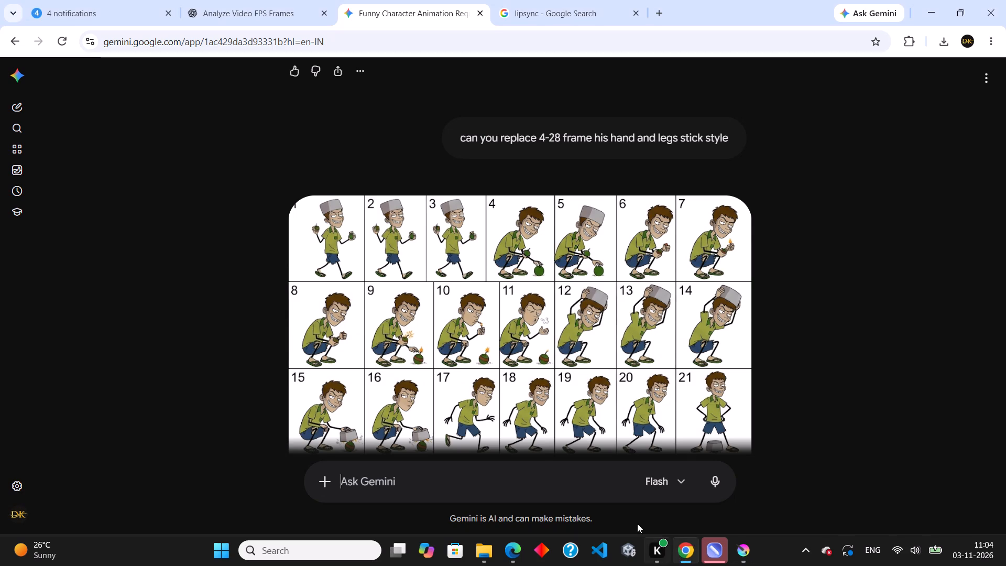
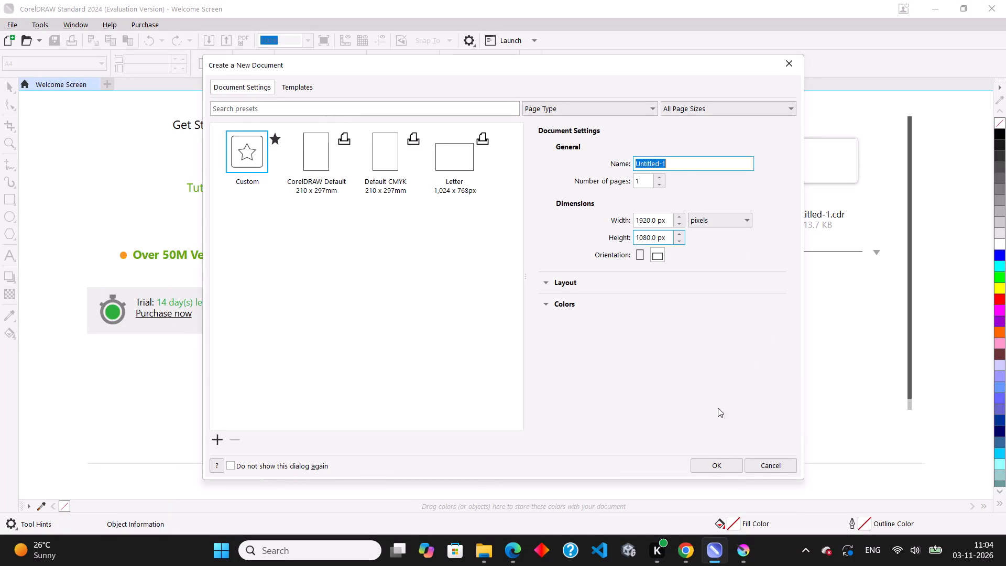
In CorelDRAW, create a new custom landscape document measuring 1920 × 1080 px.
click(713, 463)
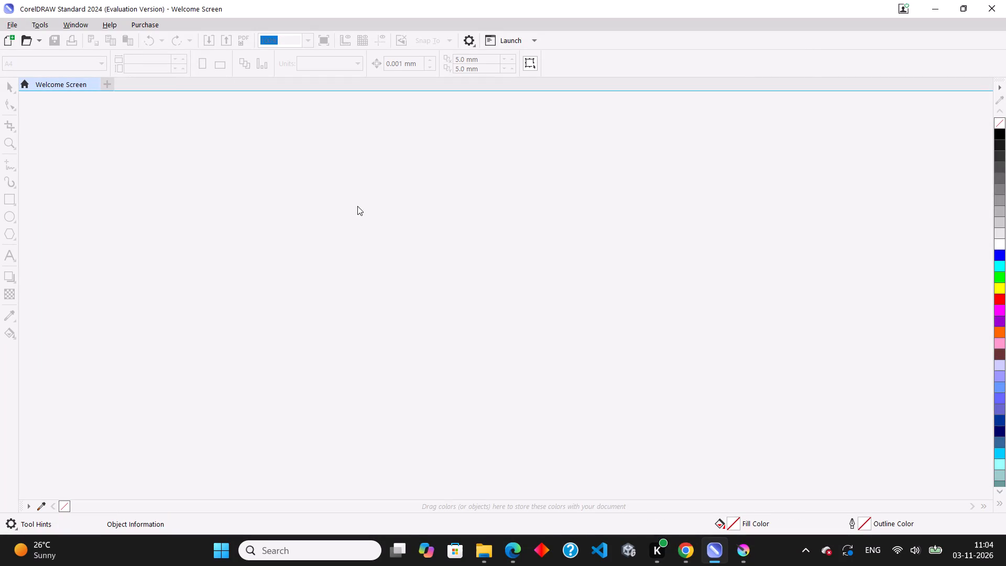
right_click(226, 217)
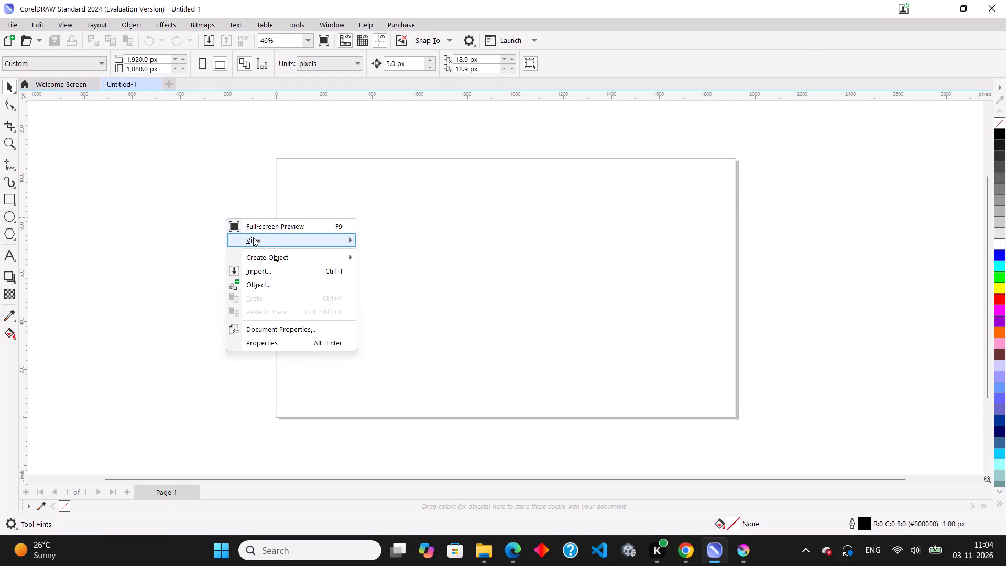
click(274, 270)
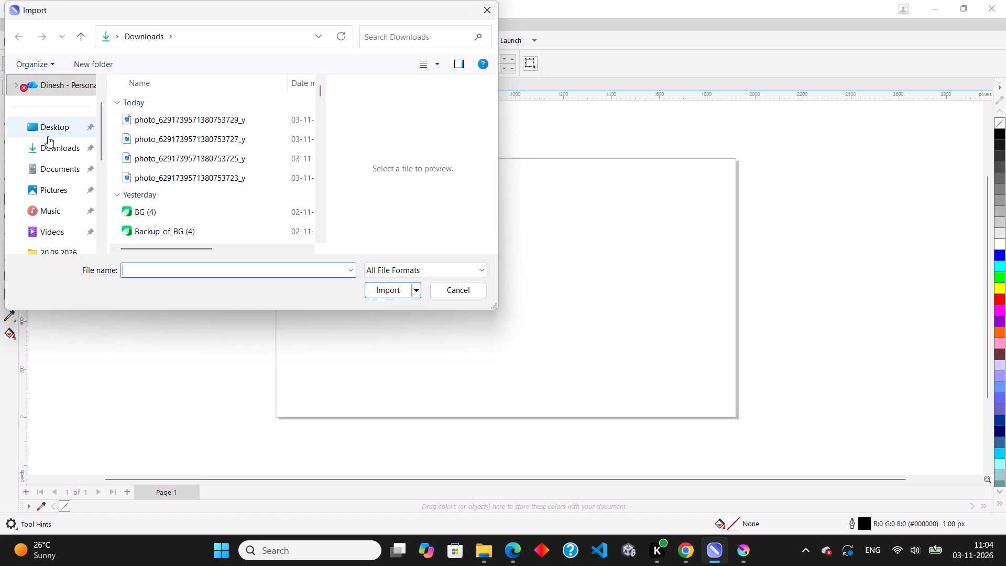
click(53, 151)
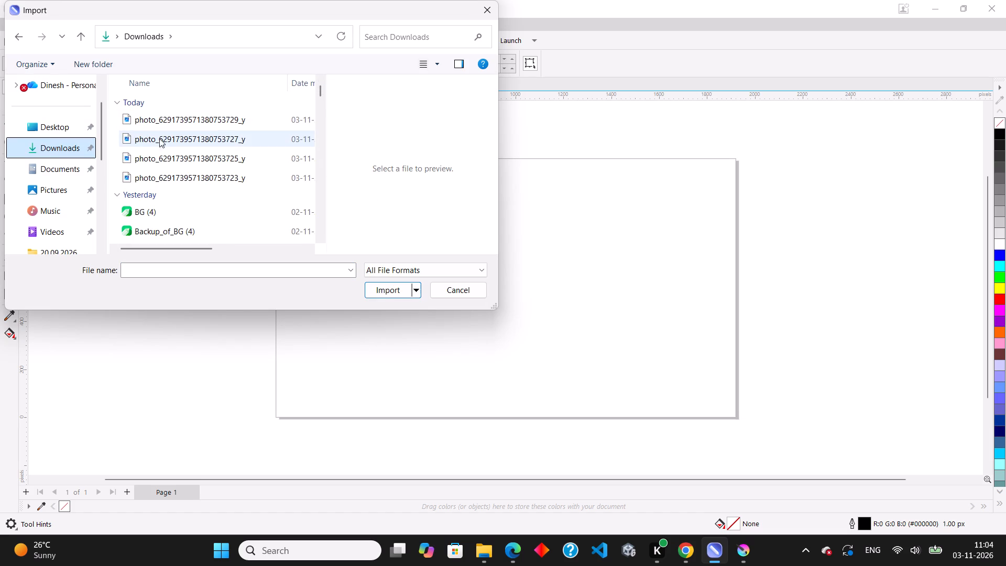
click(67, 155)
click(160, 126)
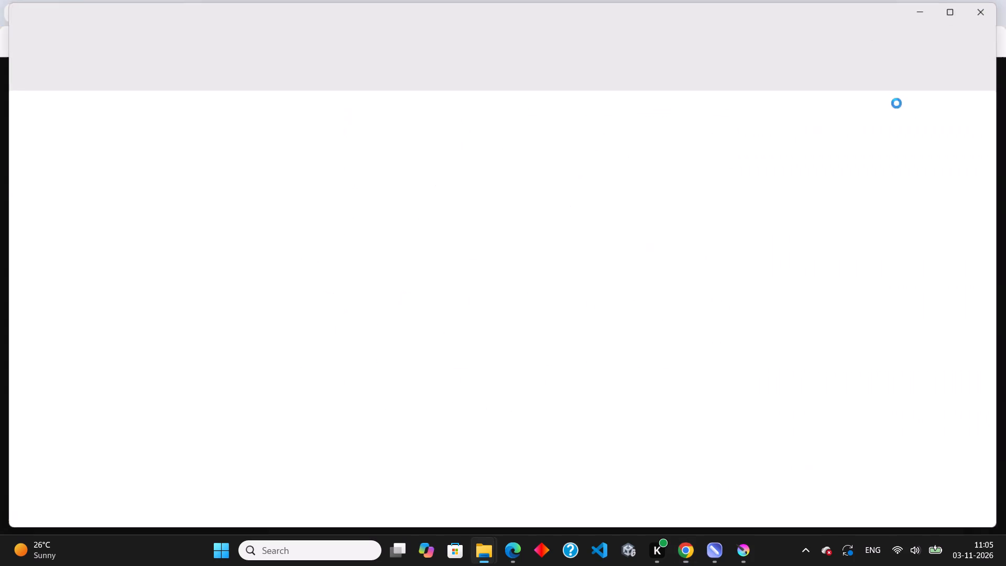
click(554, 183)
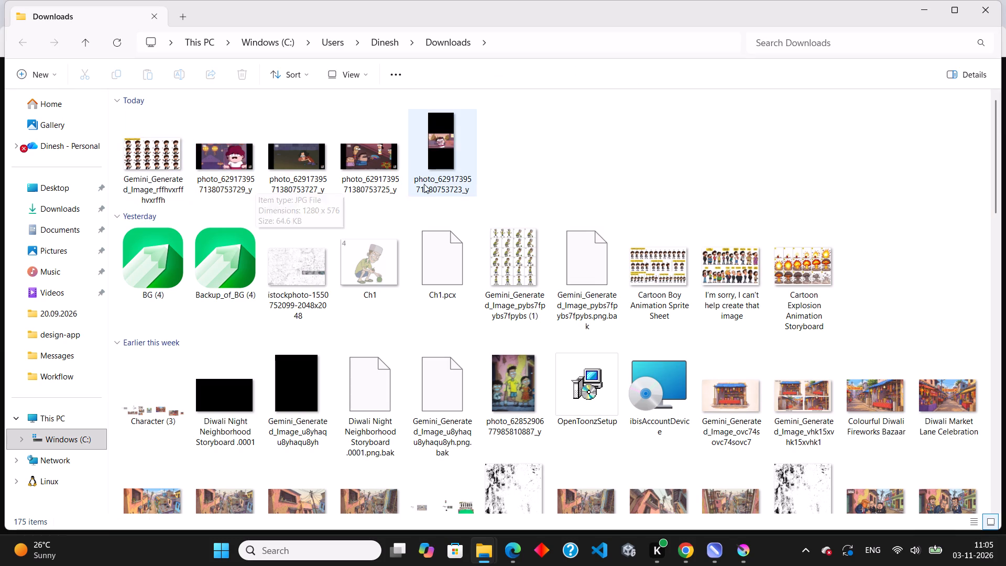
right_click(558, 150)
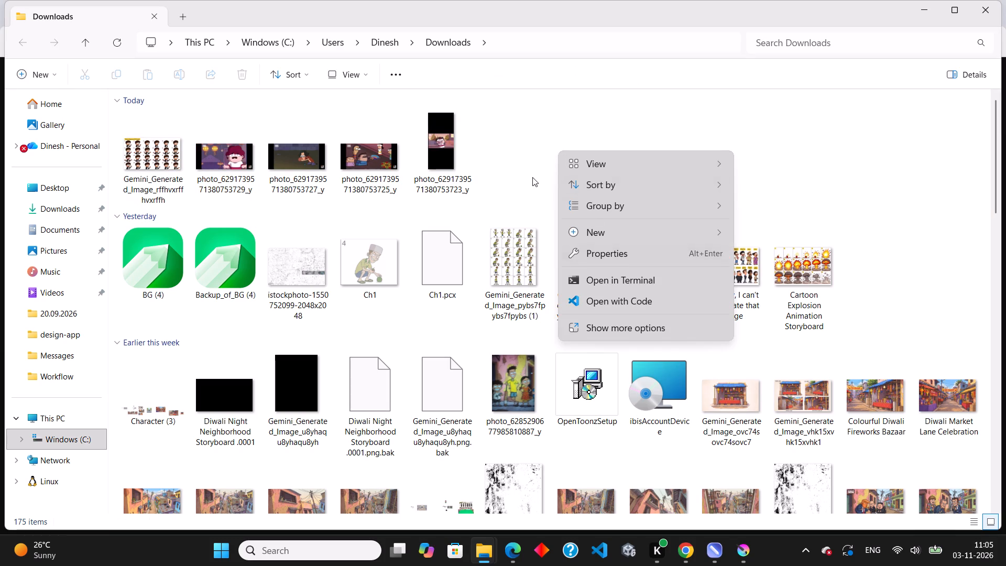
click(532, 175)
In CorelDRAW, import Gemini_Generated_Image_rffhvxrffhvxrffh into Untitled-1 and place it at about 1694 × 946 px.
click(720, 553)
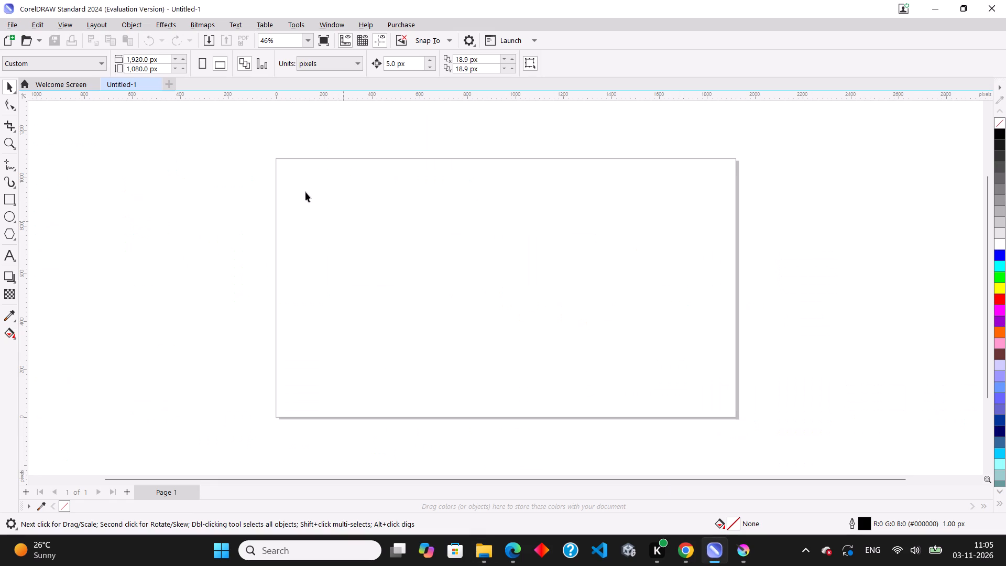
right_click(165, 222)
click(207, 279)
click(164, 122)
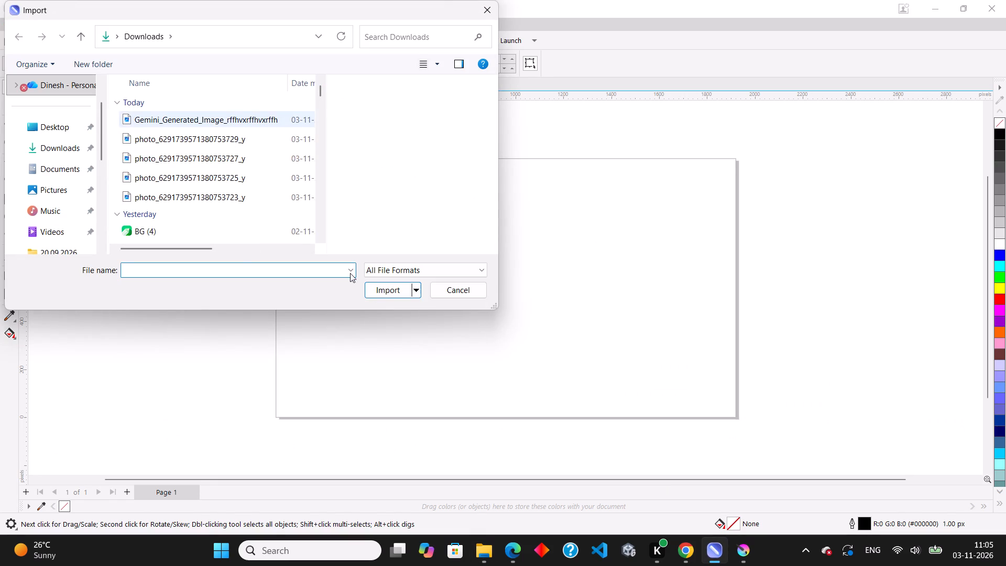
click(398, 289)
scroll(394, 289, down, 3)
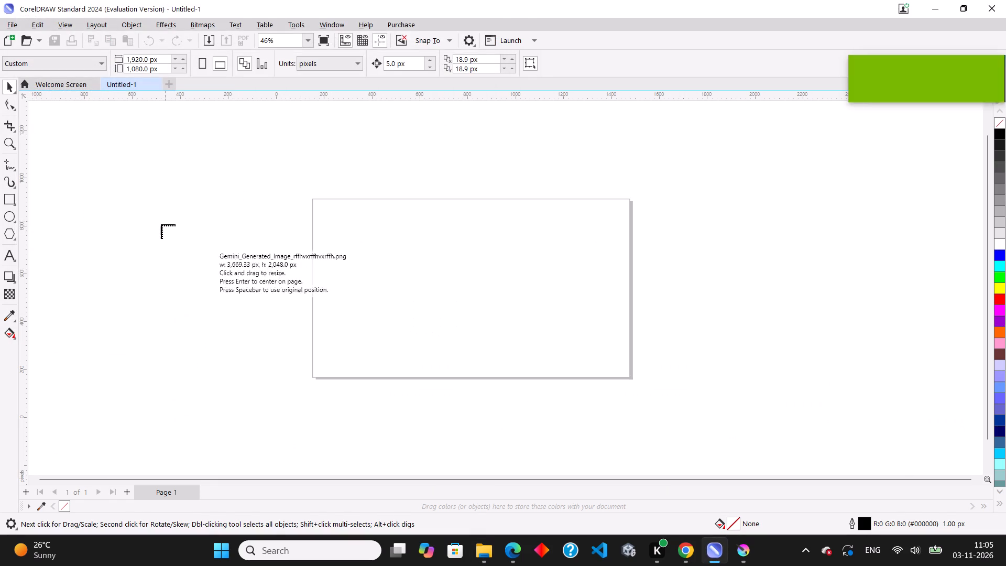
drag(121, 198, 400, 364)
Move the imported Talking Sequence sheet clear of the page's left edge and deselect it.
scroll(337, 313, down, 3)
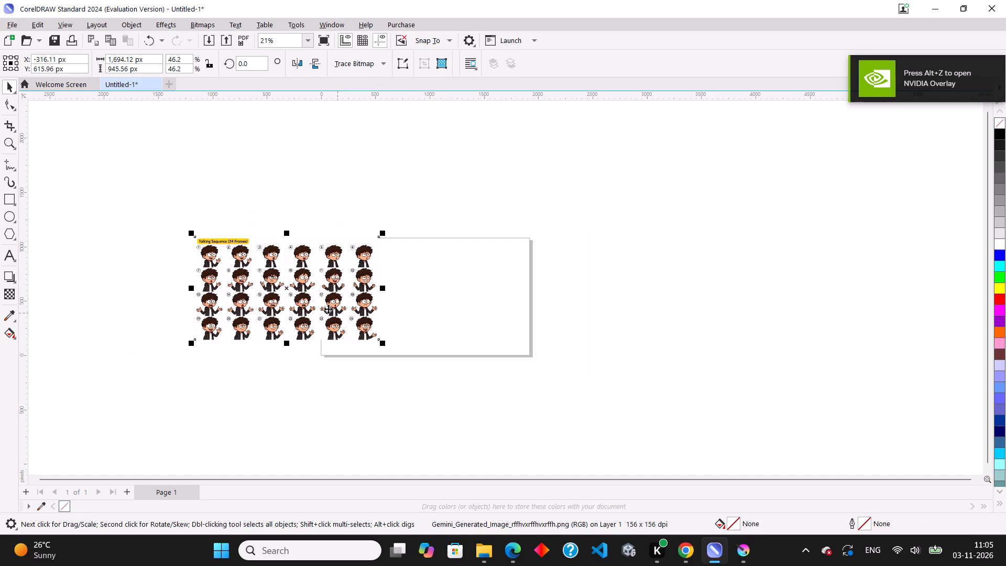
drag(322, 306, 202, 307)
click(4, 84)
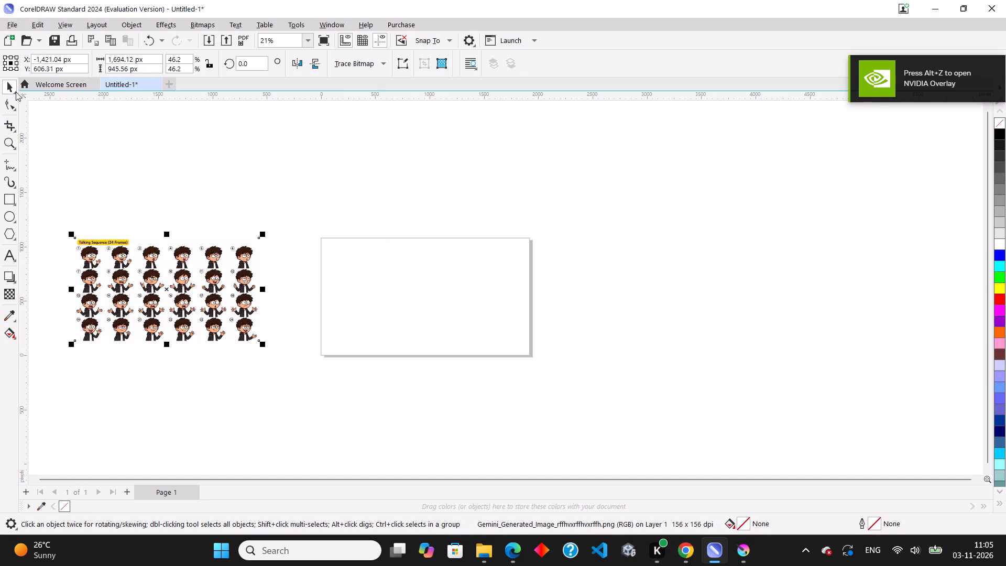
click(158, 164)
Open the CorelDRAW document BG (4) from the Downloads folder.
click(486, 551)
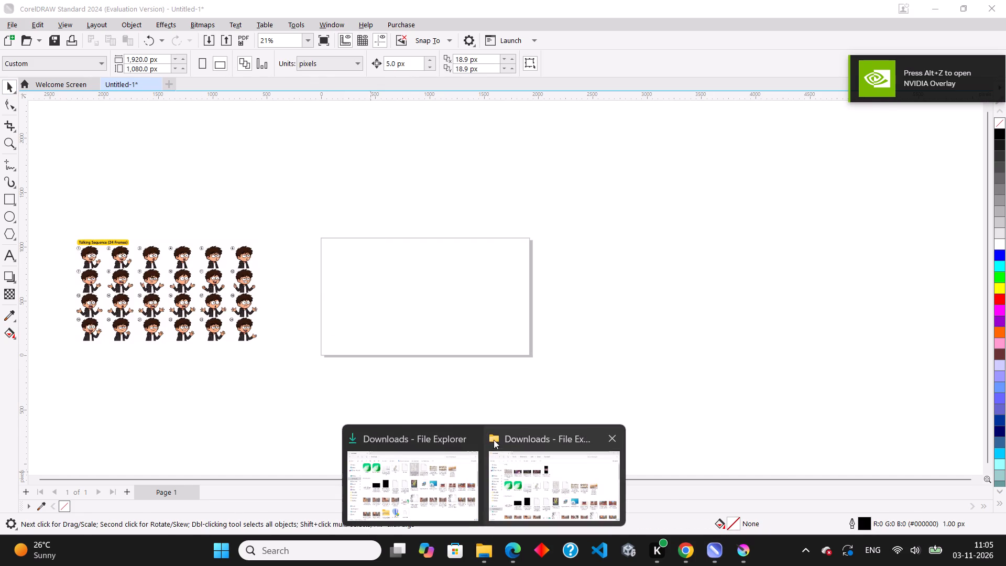
click(506, 487)
double_click(155, 260)
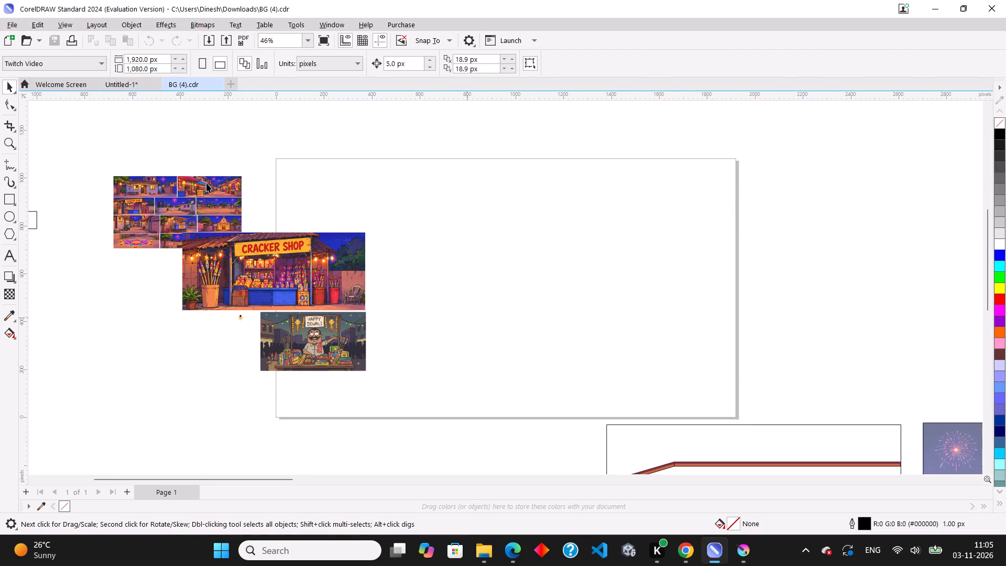
Cut the Talking Sequence sheet from Untitled-1, paste it into BG (4) and place it left of the background images.
click(122, 90)
click(207, 280)
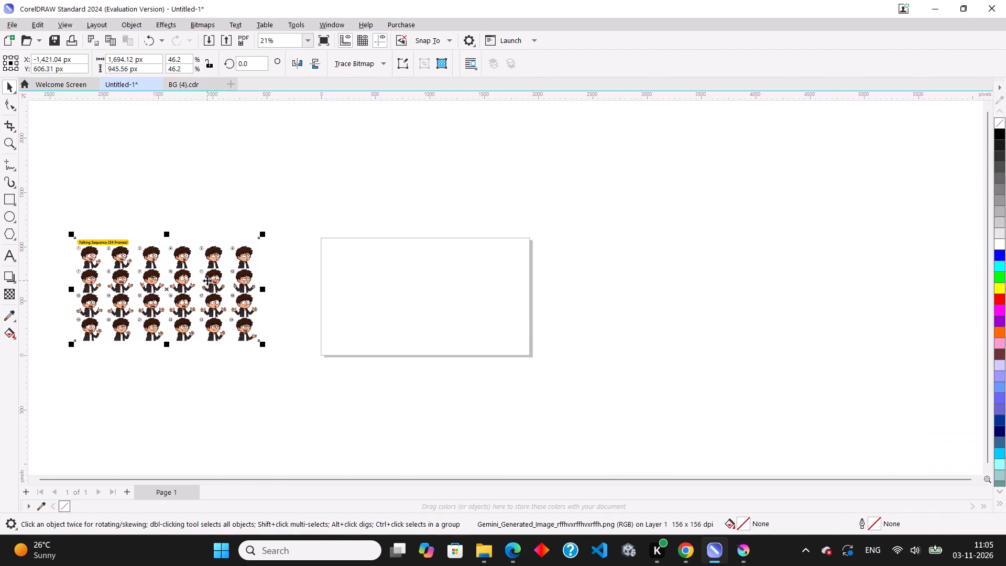
key(ctrl+x)
click(183, 83)
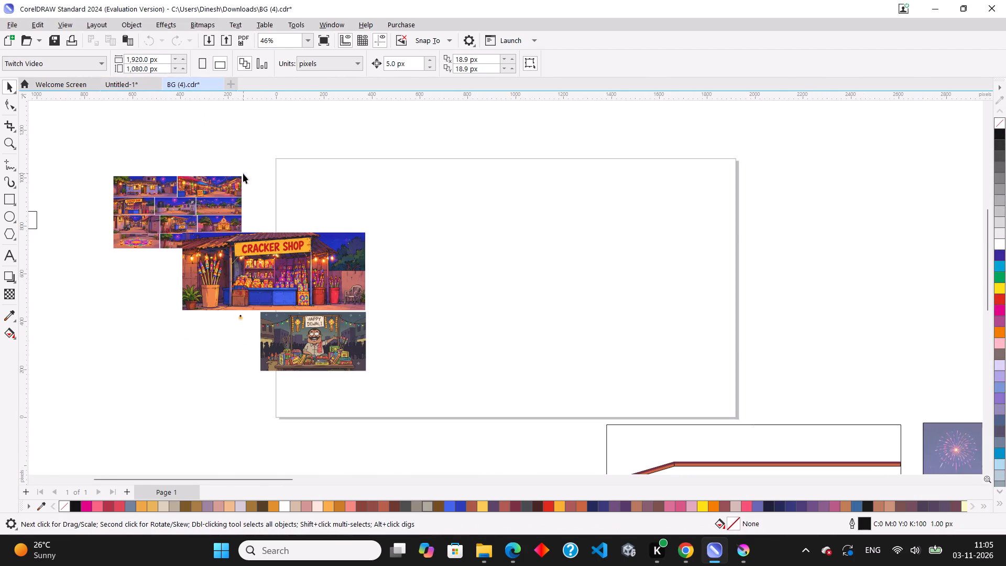
key(ctrl+v)
scroll(370, 287, down, 8)
drag(248, 287, 218, 286)
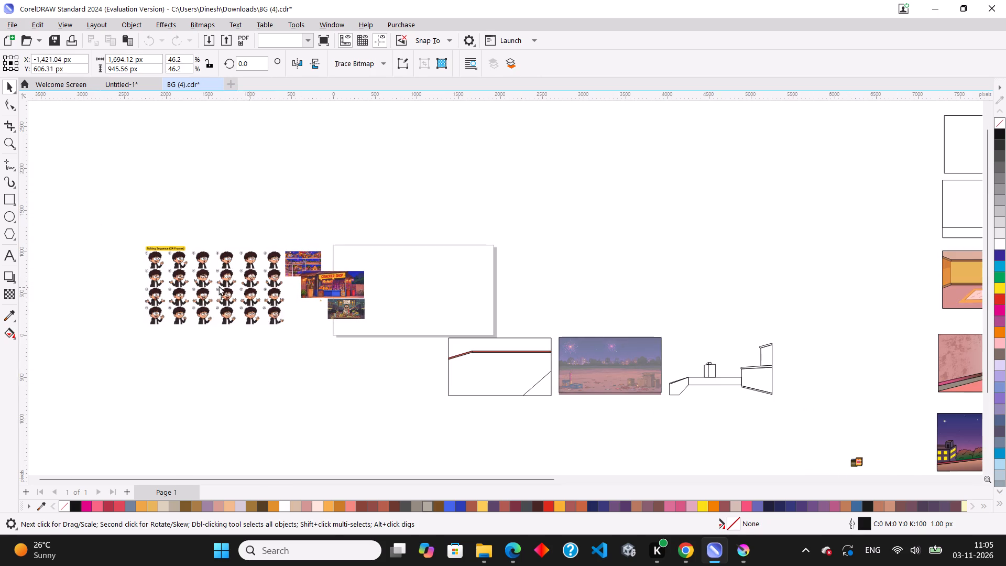
drag(218, 286, 213, 285)
Move the cracker shop, Happy Diwali stall and background collage images off the page into the empty area below.
scroll(135, 267, up, 6)
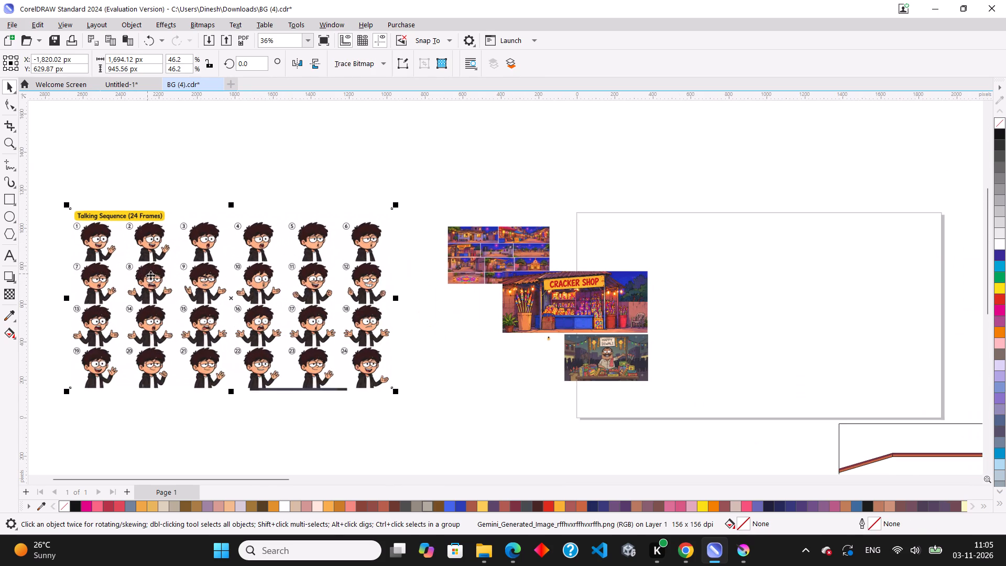
scroll(154, 278, up, 7)
scroll(151, 270, down, 4)
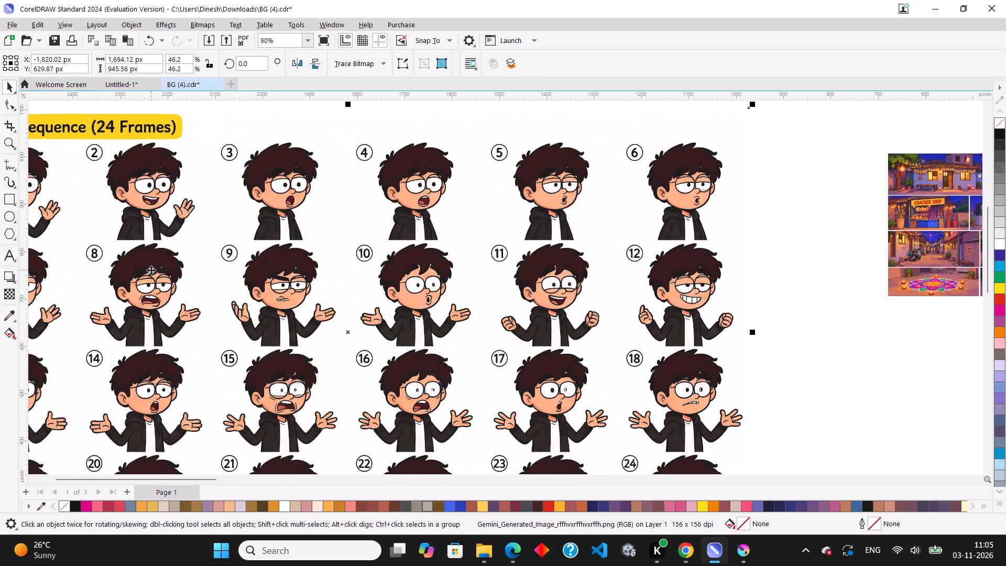
scroll(151, 270, down, 3)
scroll(383, 292, down, 5)
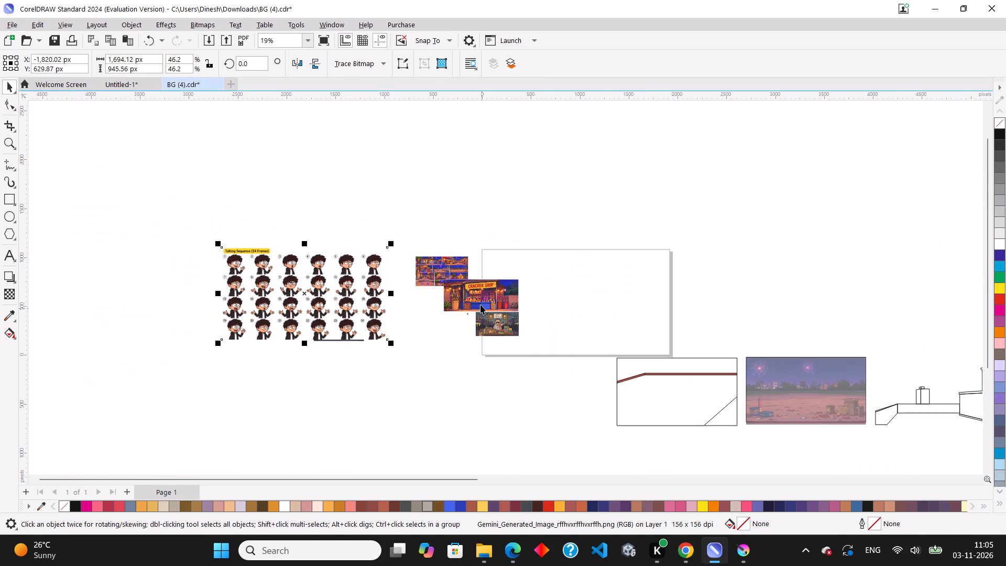
click(479, 302)
scroll(476, 295, up, 1)
drag(476, 295, 397, 441)
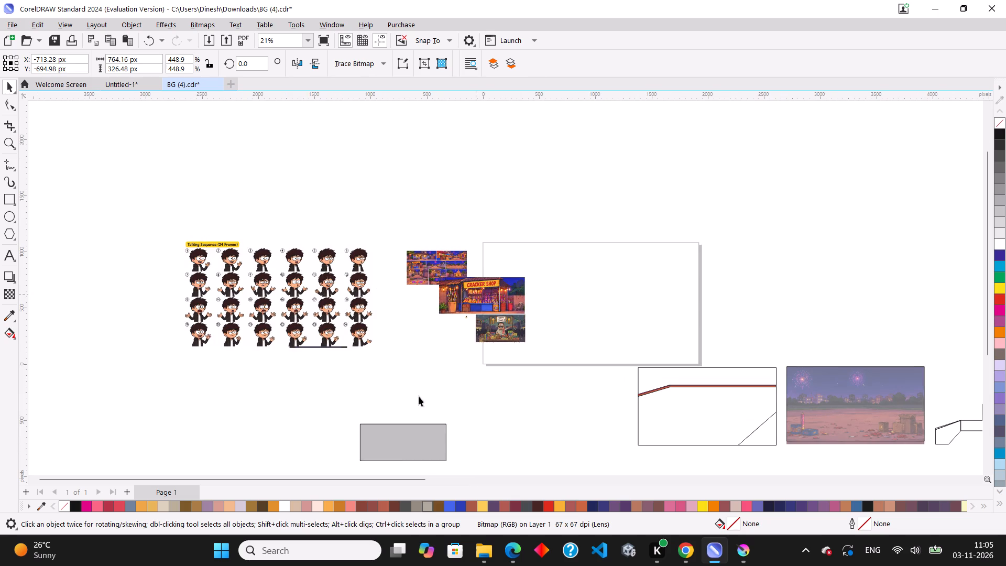
click(484, 335)
drag(488, 330, 515, 446)
click(435, 261)
drag(435, 261, 413, 310)
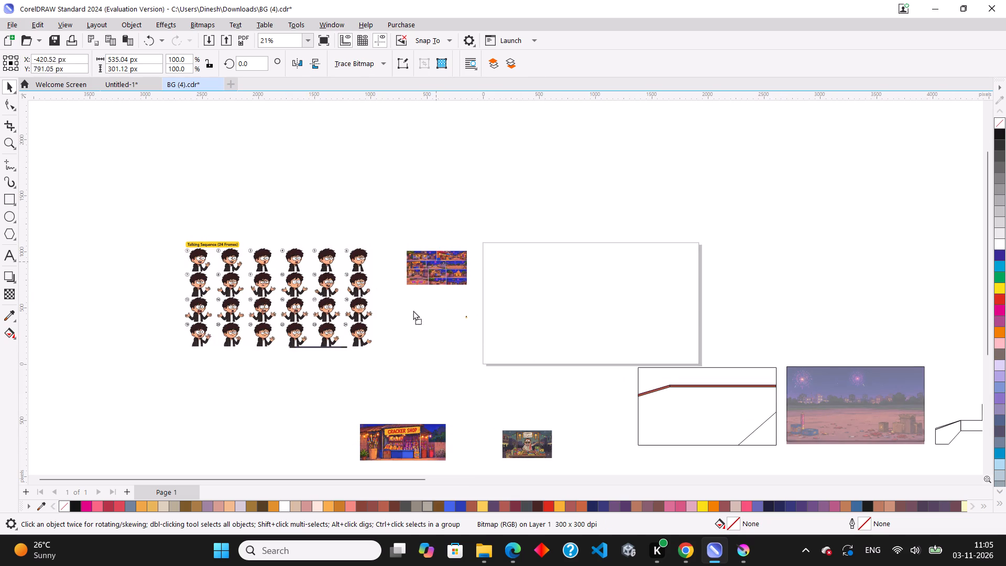
drag(413, 310, 278, 424)
click(478, 349)
click(524, 333)
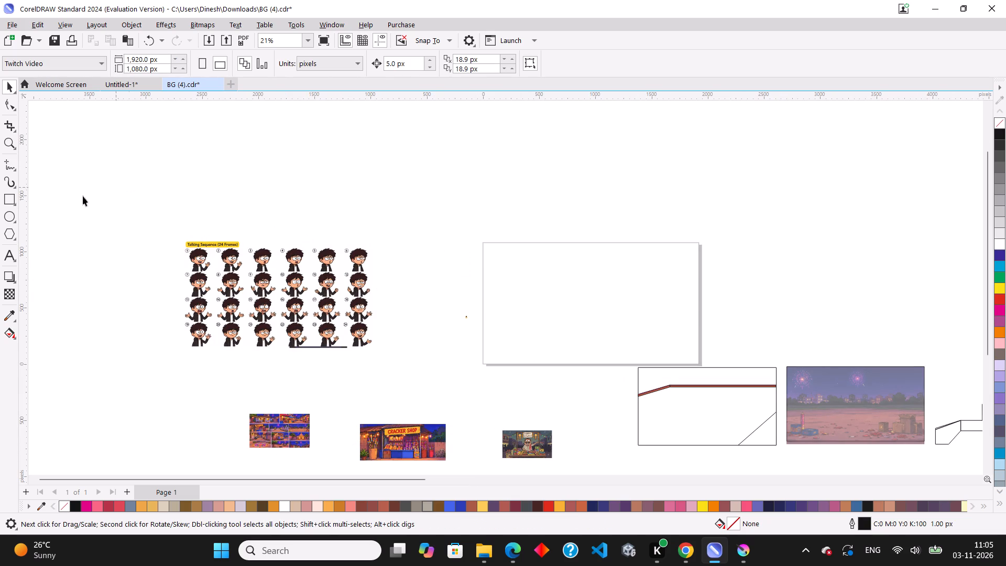
Create a page-sized rectangle of 1920 × 1080 px as a frame on the page.
double_click(13, 202)
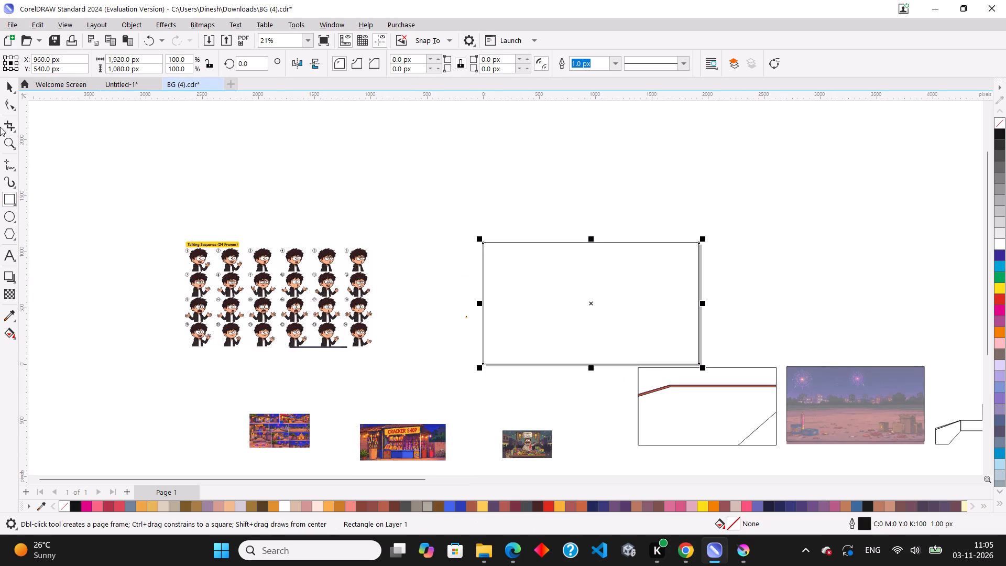
click(10, 86)
click(299, 172)
Move the Talking Sequence sheet across the canvas to the empty area just left of the first orange room background.
click(298, 299)
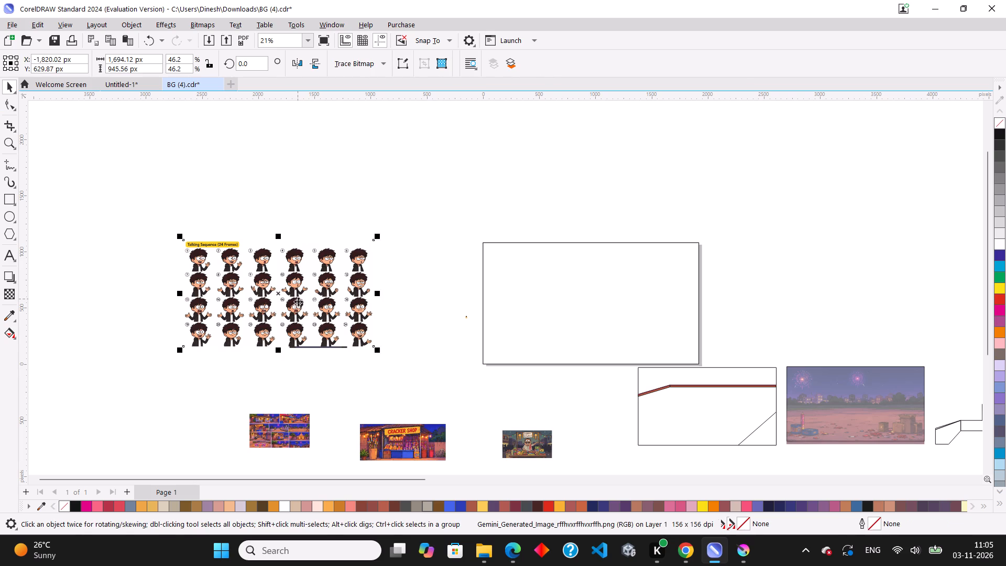
drag(299, 304, 348, 268)
scroll(307, 272, down, 4)
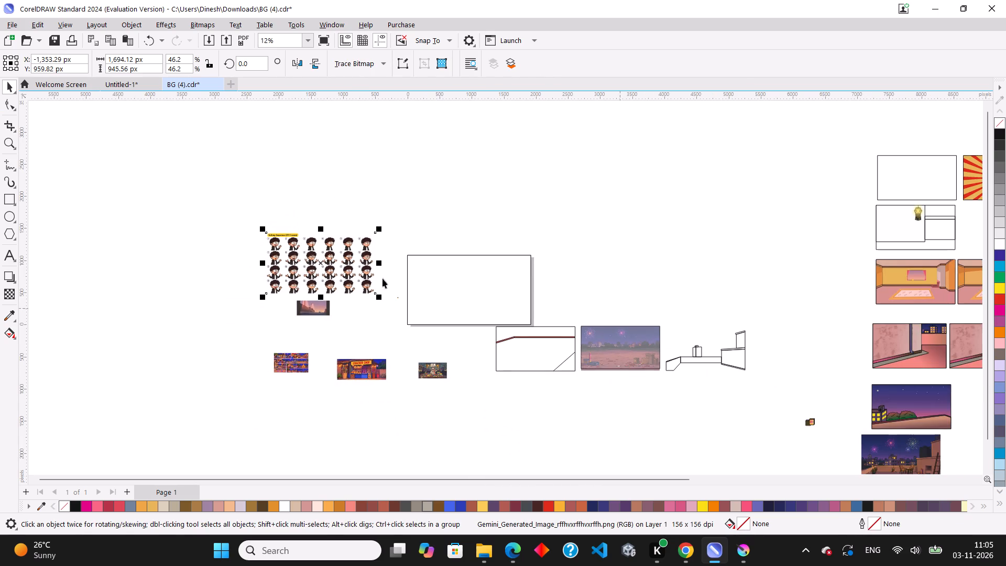
scroll(334, 284, down, 3)
scroll(474, 281, up, 2)
drag(274, 279, 572, 254)
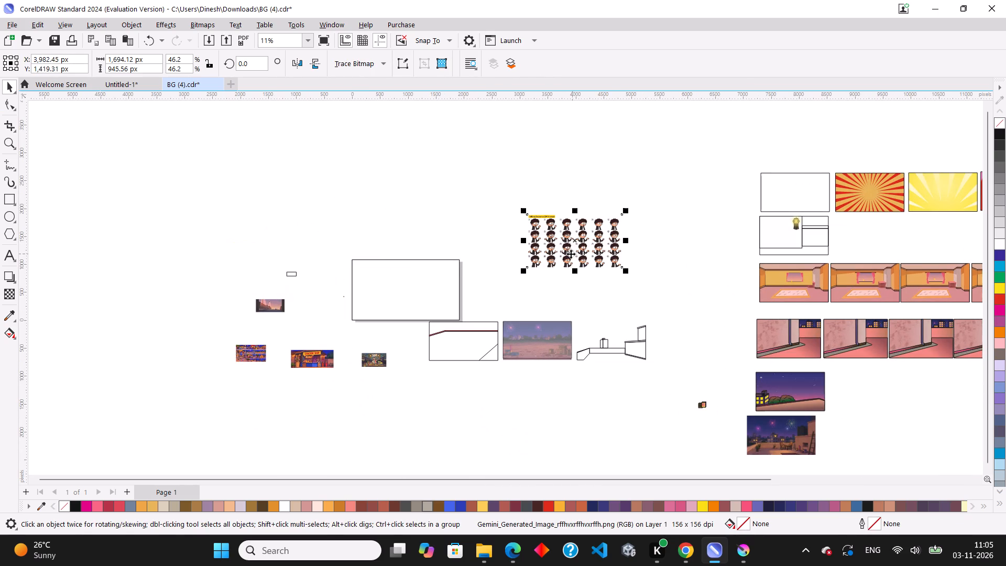
scroll(462, 234, down, 2)
scroll(677, 249, up, 4)
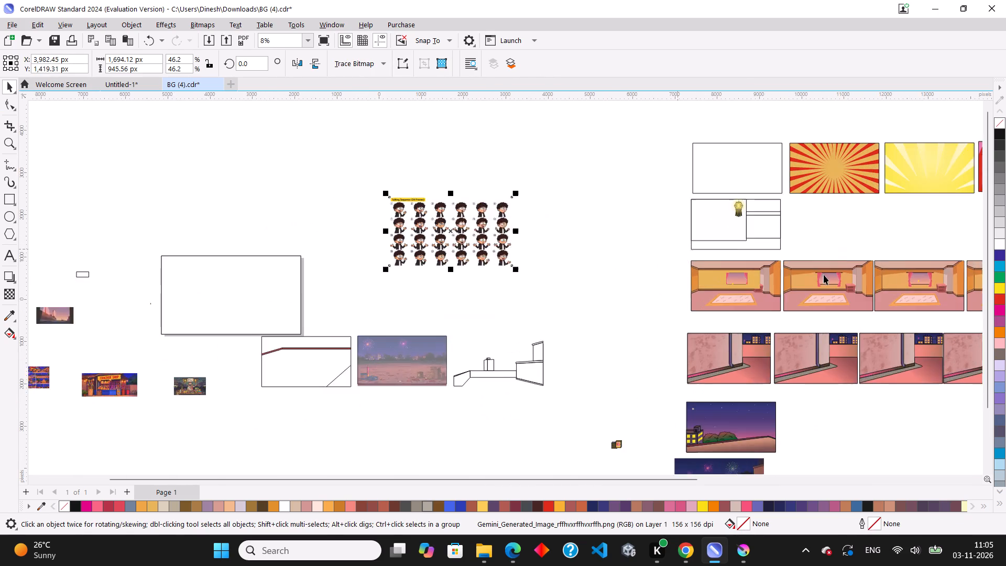
scroll(824, 275, up, 2)
drag(367, 221, 546, 279)
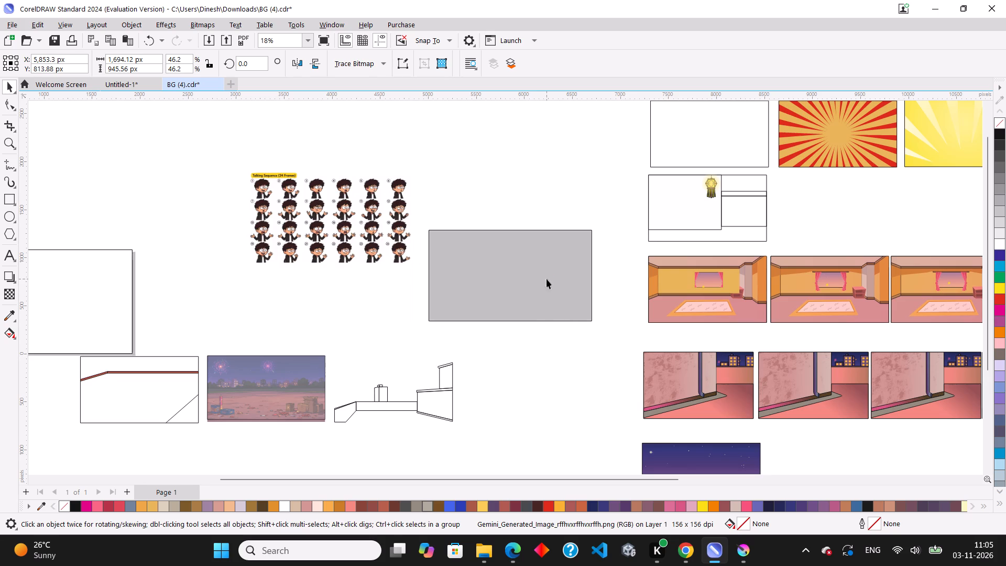
scroll(789, 315, up, 7)
scroll(715, 282, down, 2)
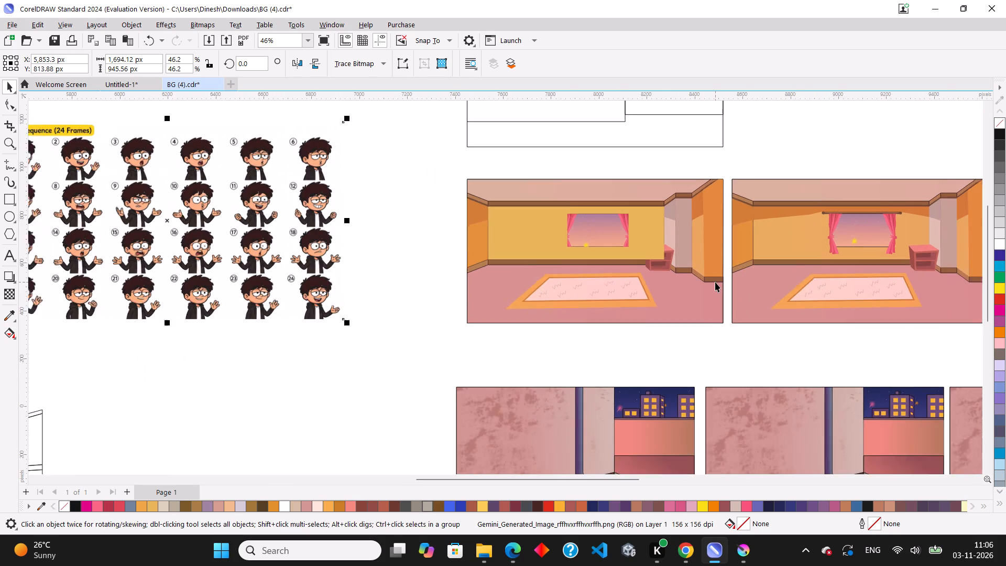
drag(313, 256, 374, 281)
Draw a rectangle of about 234 × 236 px around character frame 1 on the sheet.
scroll(202, 197, up, 4)
scroll(125, 188, up, 3)
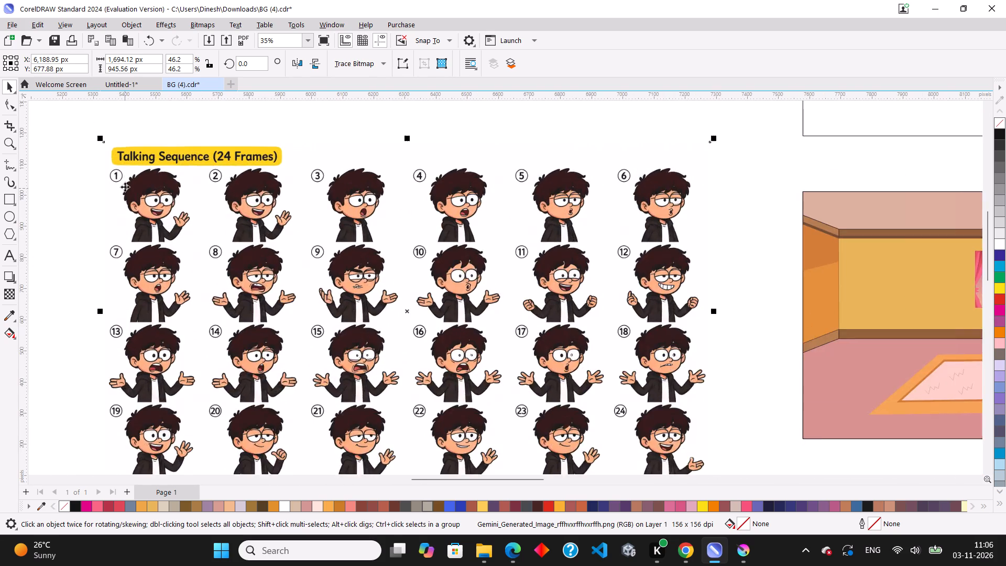
scroll(125, 187, up, 4)
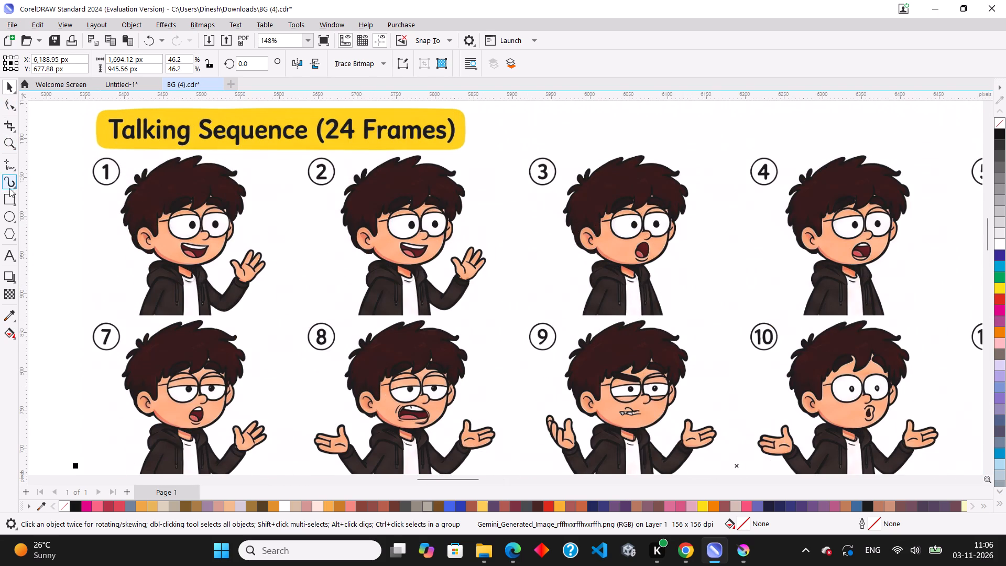
click(9, 199)
drag(95, 139, 270, 308)
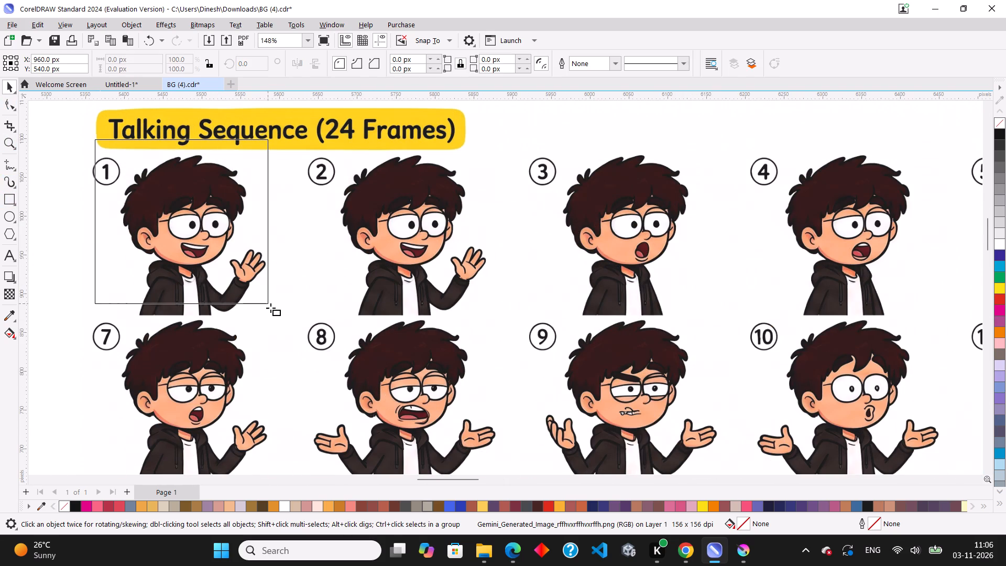
drag(270, 308, 276, 322)
click(7, 82)
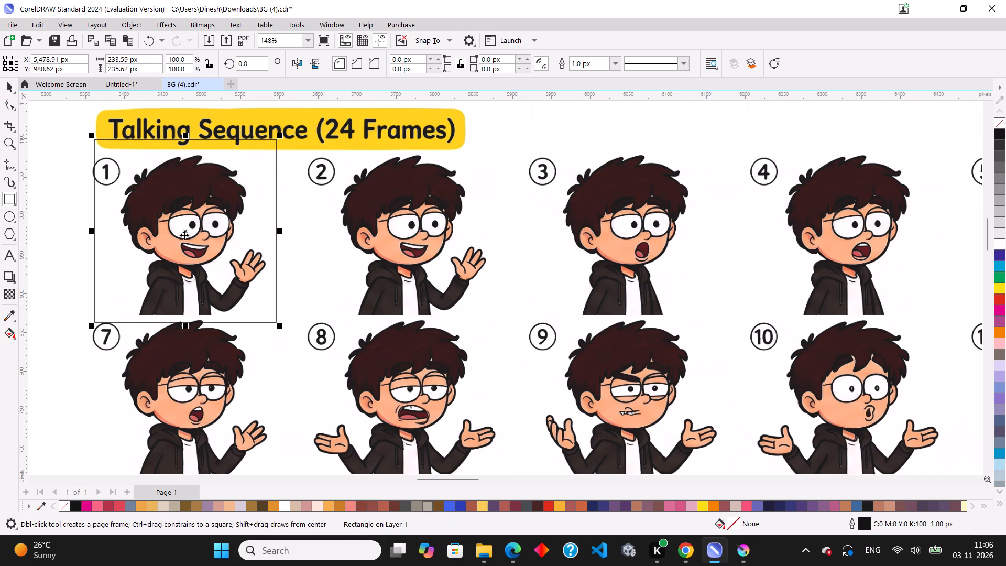
Tighten the rectangle's top, left and bottom edges around character 1 to a size of about 214 × 215 px.
scroll(184, 235, down, 7)
scroll(168, 206, up, 9)
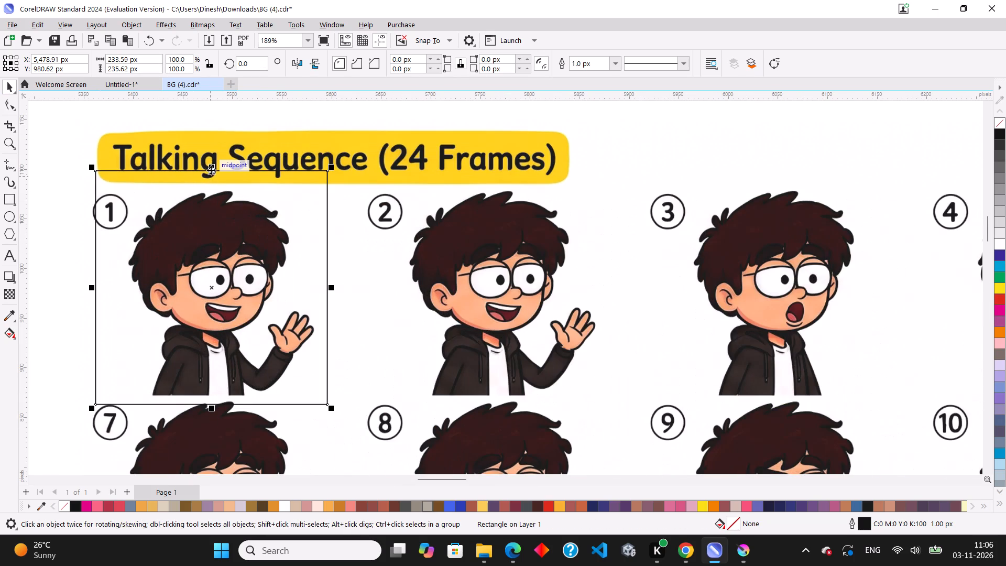
drag(212, 166, 212, 180)
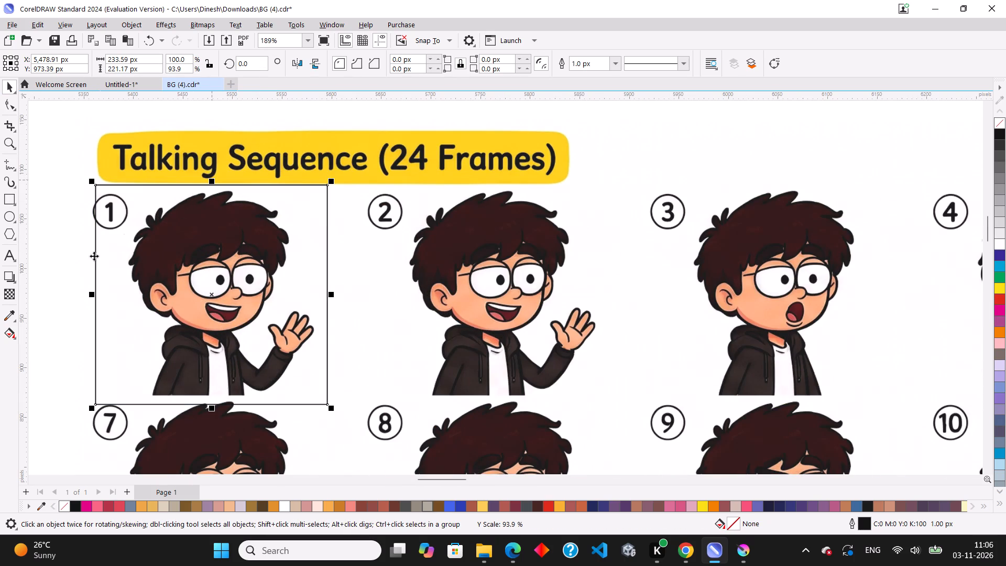
drag(93, 294, 113, 297)
scroll(213, 398, up, 3)
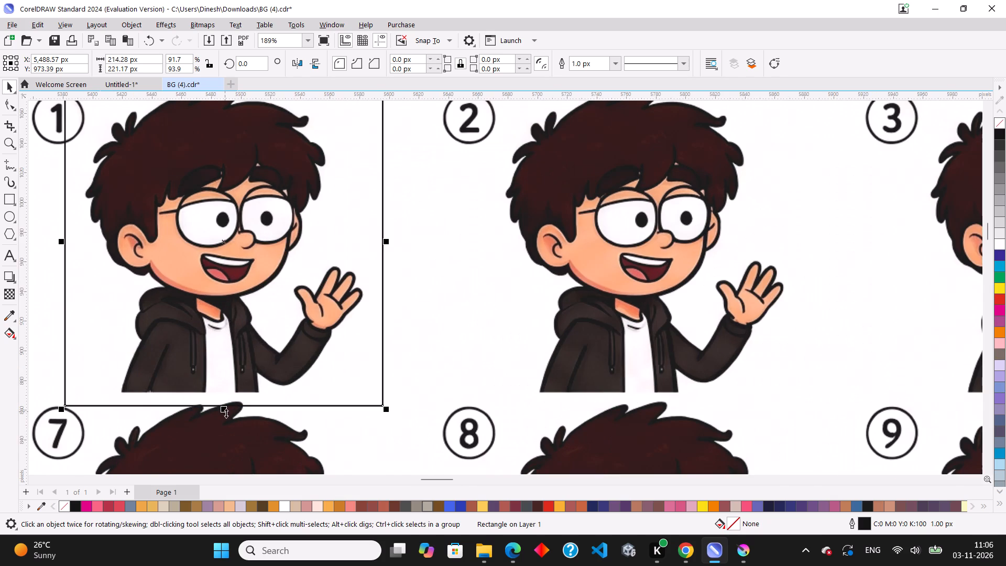
drag(226, 413, 229, 404)
scroll(233, 377, down, 9)
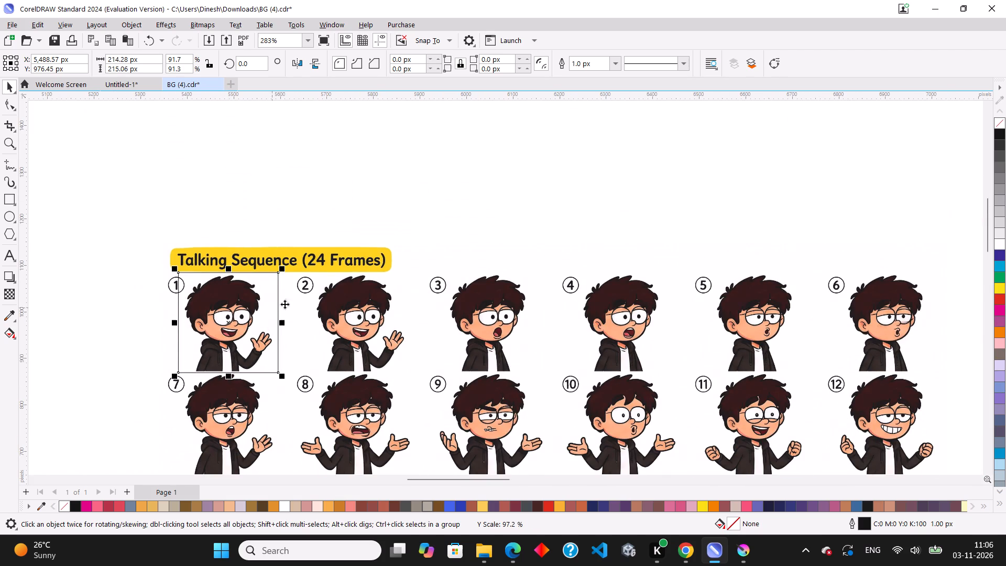
Intersect the rectangle with the sheet to cut out character 1, and move the rectangle to the empty area left of the sheet.
shift+click(299, 304)
click(403, 65)
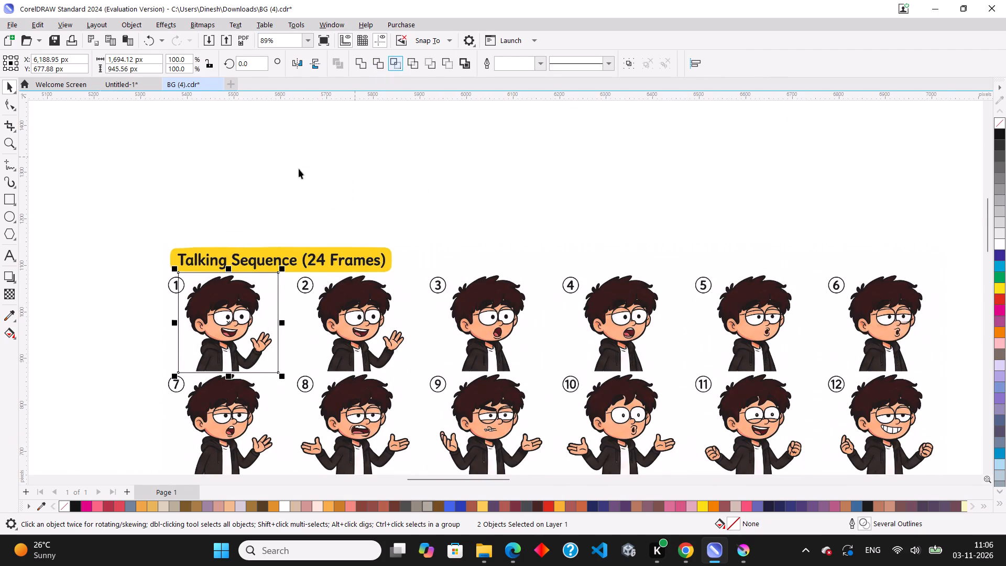
scroll(297, 169, down, 8)
click(189, 171)
click(242, 233)
drag(254, 245, 185, 290)
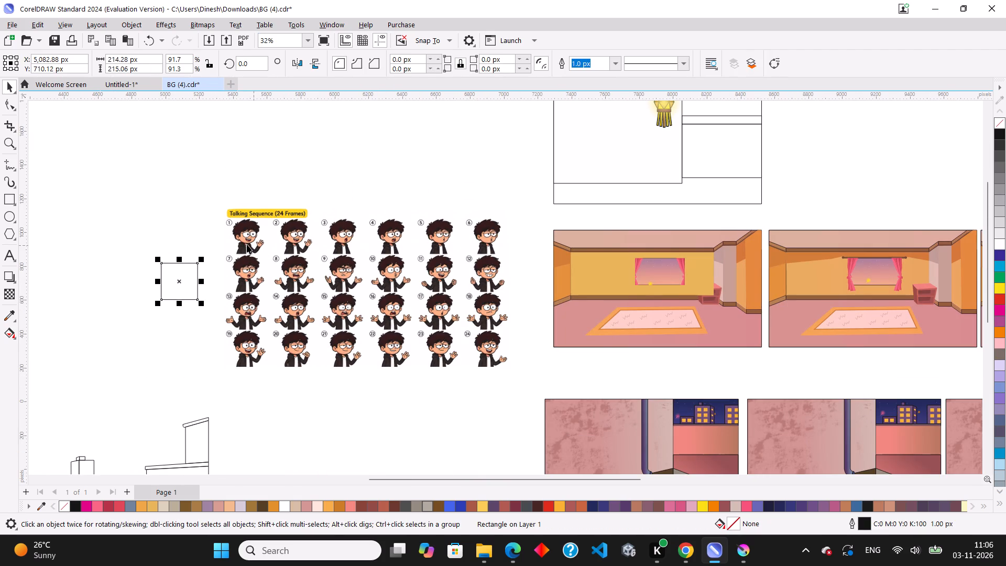
Place the character 1 cutout on the first orange room background and enlarge it proportionally to about 508 × 510 px.
click(257, 240)
drag(254, 237, 649, 323)
scroll(406, 306, down, 1)
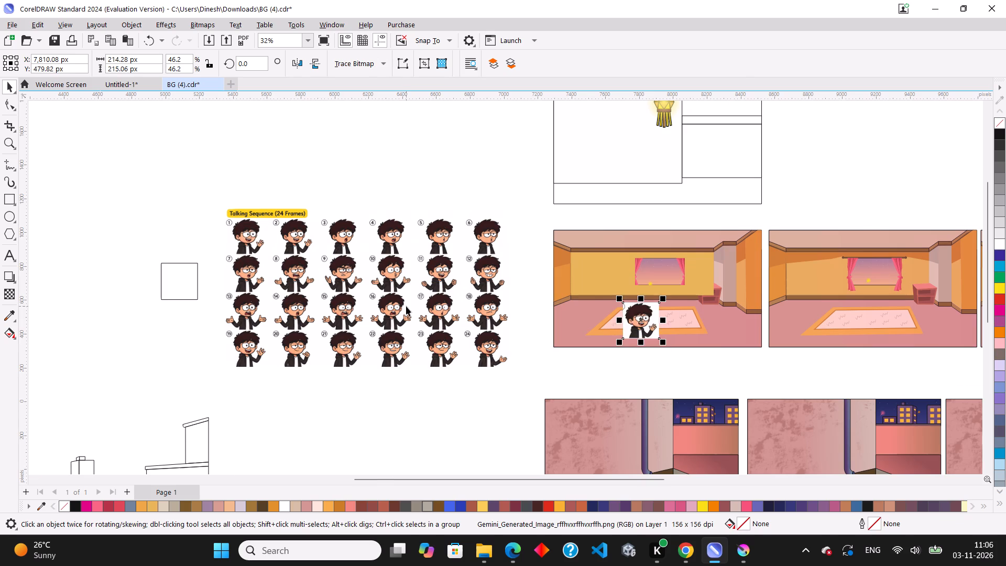
scroll(406, 306, down, 2)
scroll(608, 321, up, 6)
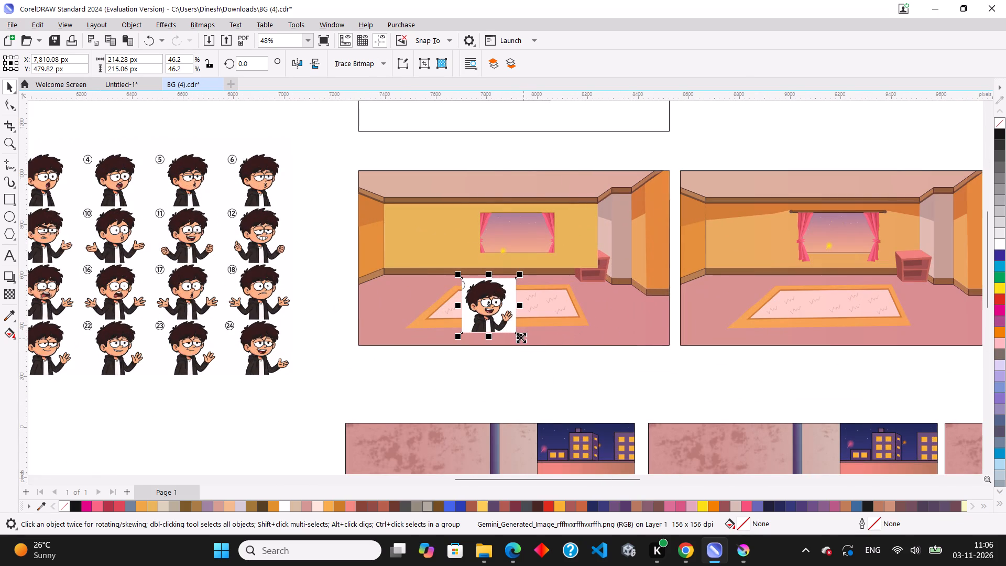
shift+drag(521, 337, 538, 353)
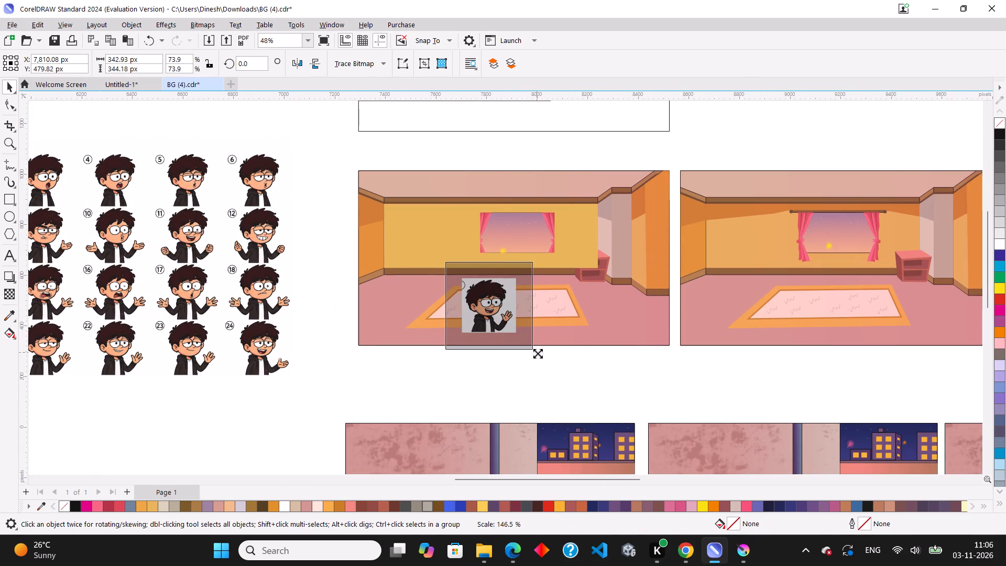
shift+drag(538, 353, 542, 357)
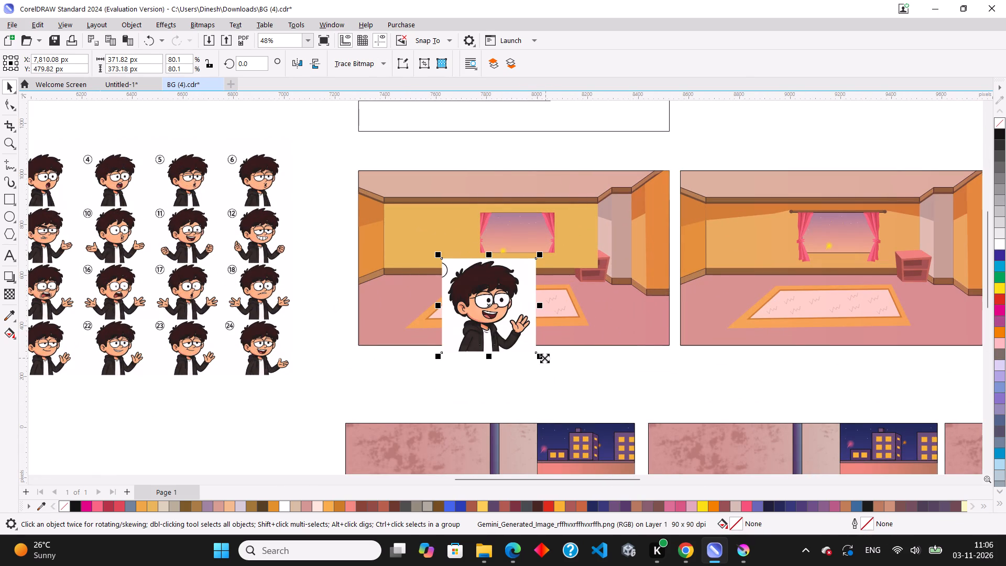
shift+drag(544, 358, 567, 375)
drag(518, 332, 504, 329)
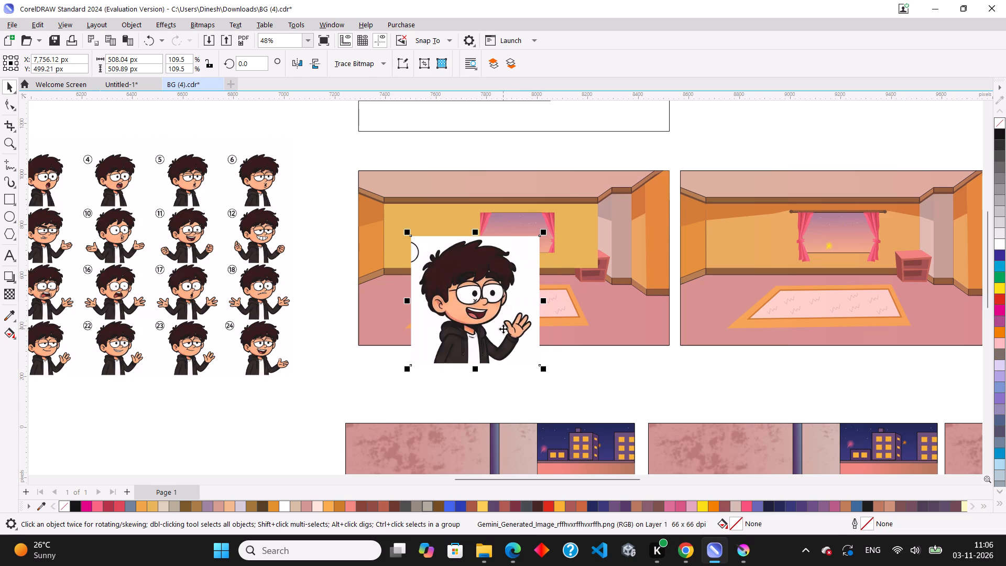
drag(496, 323, 515, 323)
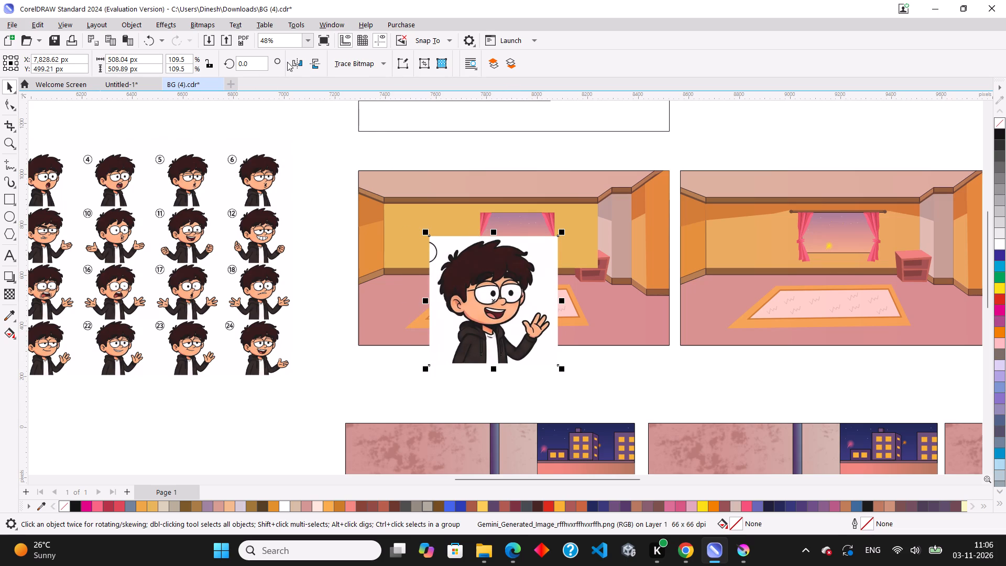
Mirror the character cutout horizontally and move it to the lower right part of the first room background.
click(294, 62)
drag(525, 307, 606, 309)
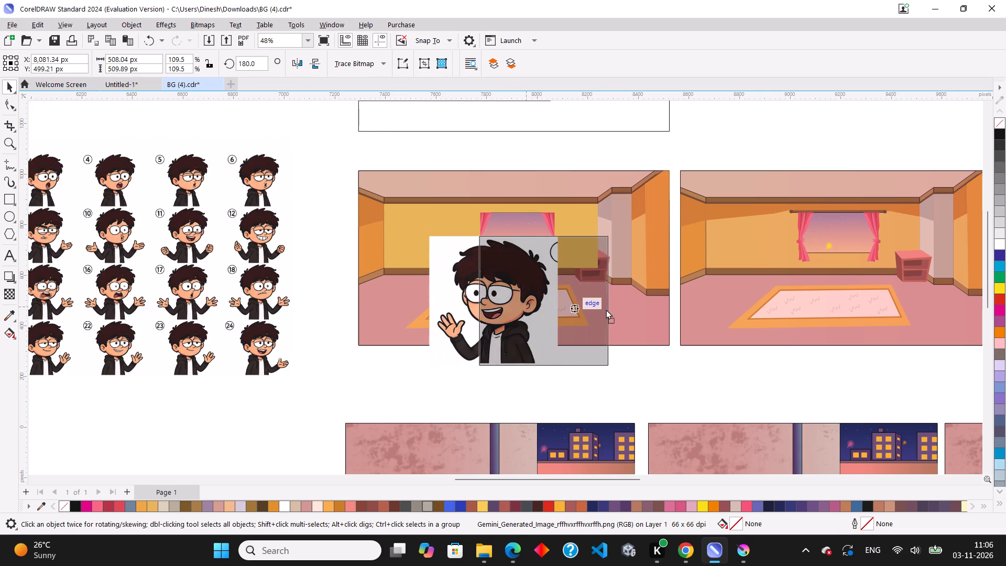
drag(606, 309, 619, 296)
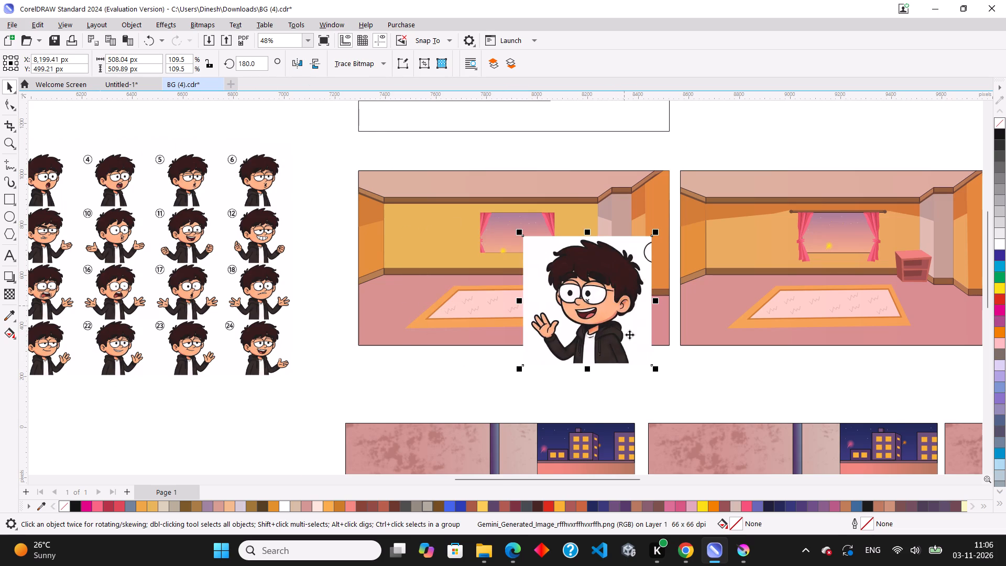
scroll(629, 334, up, 4)
drag(610, 339, 630, 312)
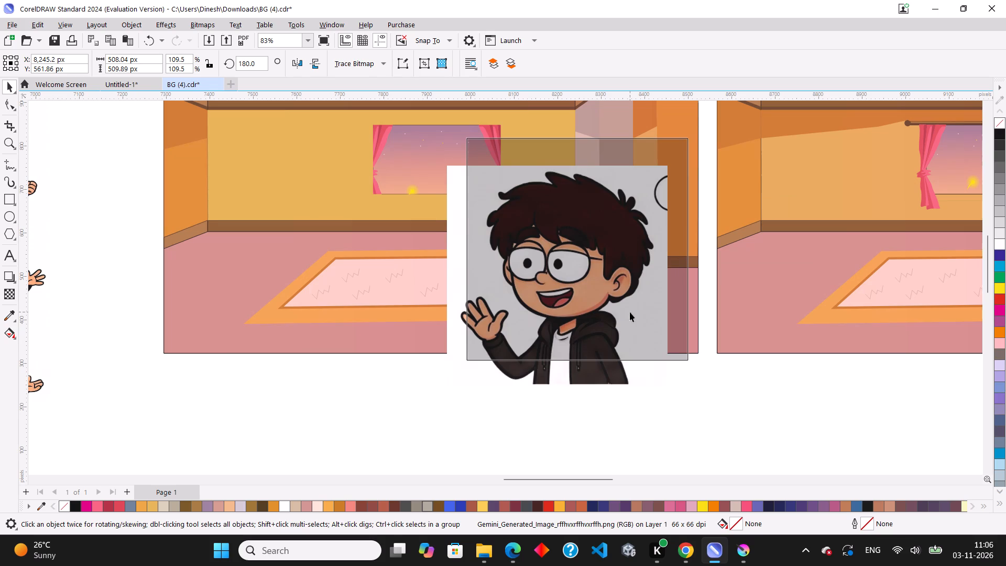
click(617, 325)
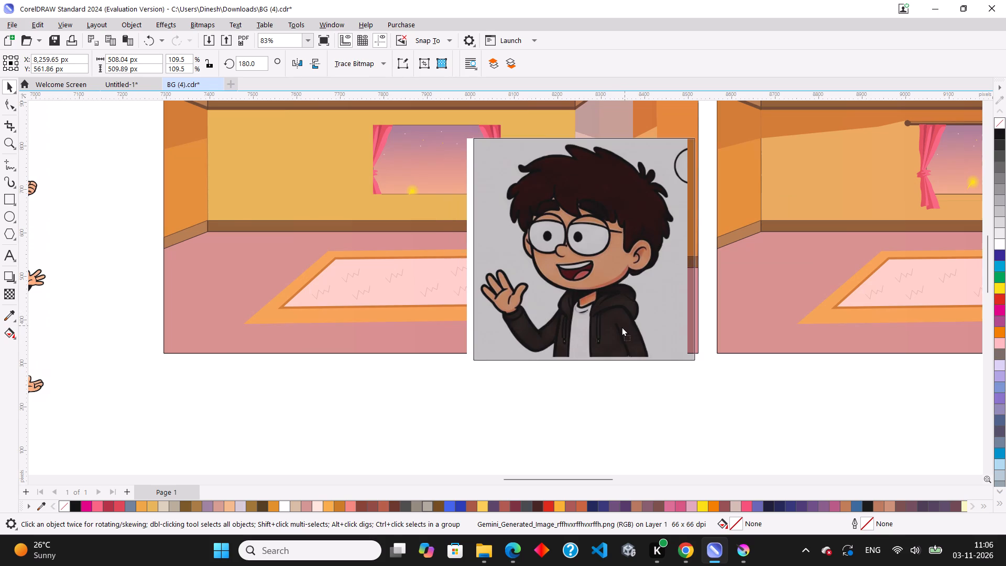
Move the cropping rectangle from beside the sheet onto character frame 2.
scroll(556, 338, down, 5)
scroll(480, 330, down, 4)
scroll(251, 269, up, 3)
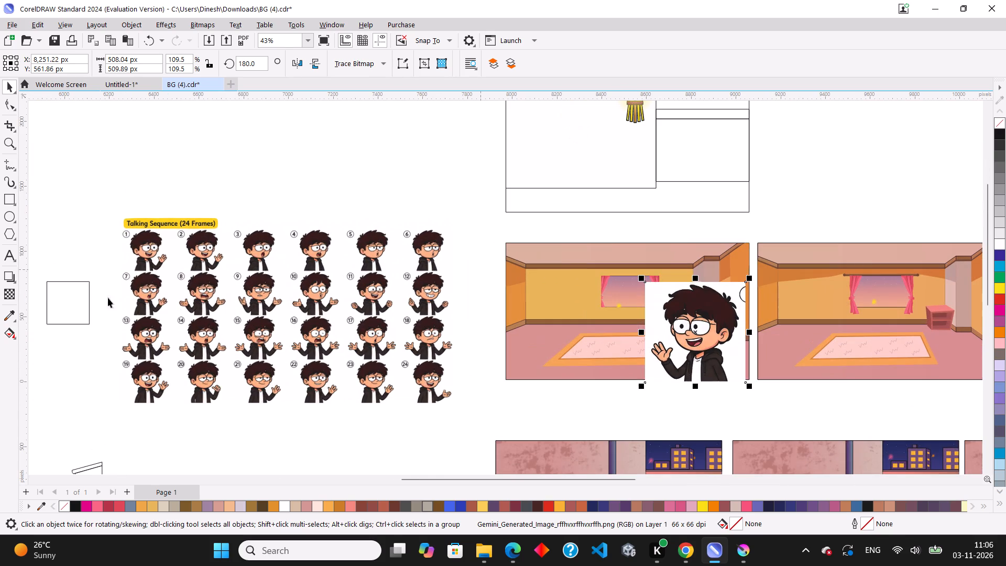
click(83, 303)
drag(79, 302, 211, 252)
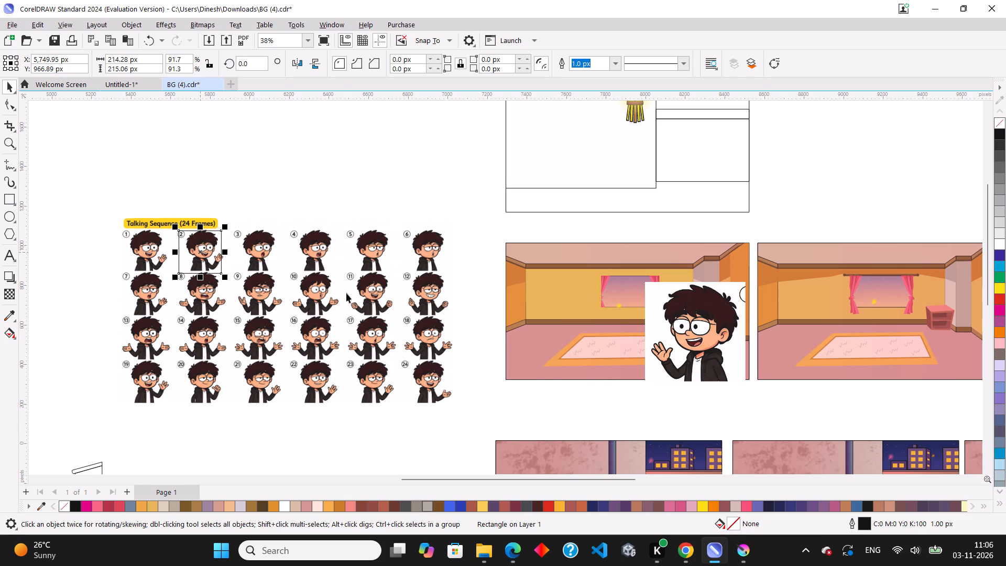
Enlarge the mirrored character cutout to about 539 × 541 px and align its base with the room background's bottom edge.
scroll(711, 334, up, 8)
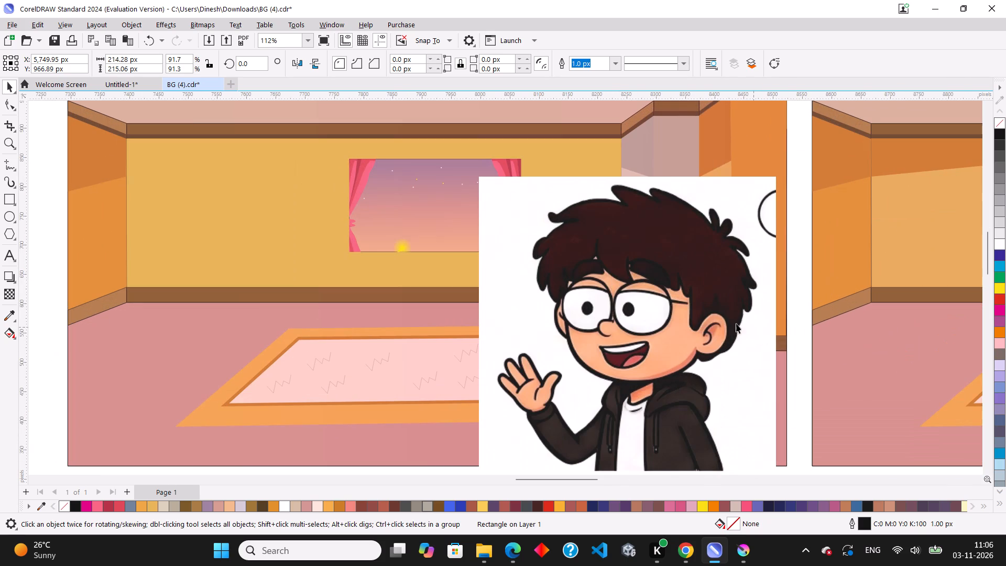
scroll(646, 276, down, 3)
scroll(673, 353, up, 3)
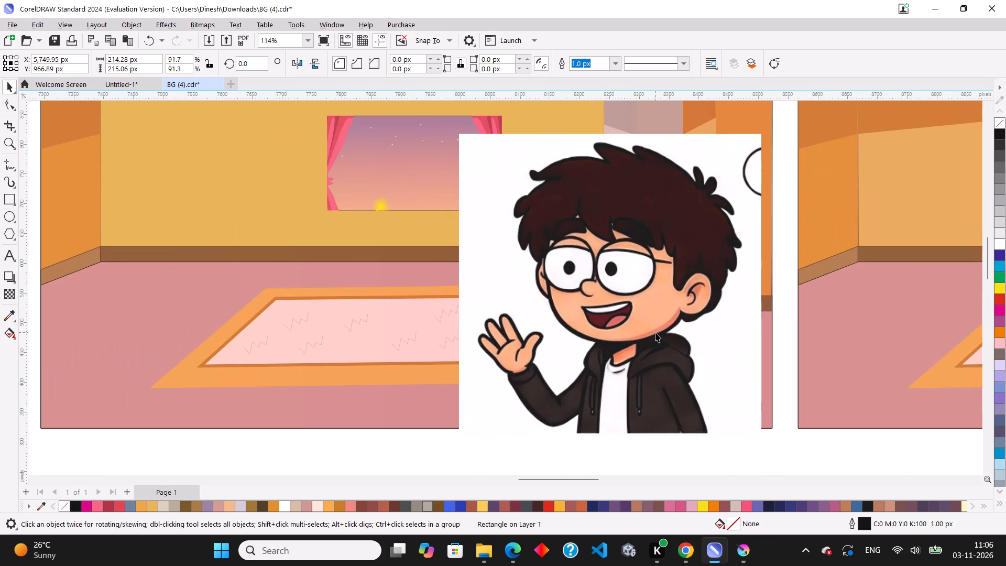
scroll(415, 327, down, 2)
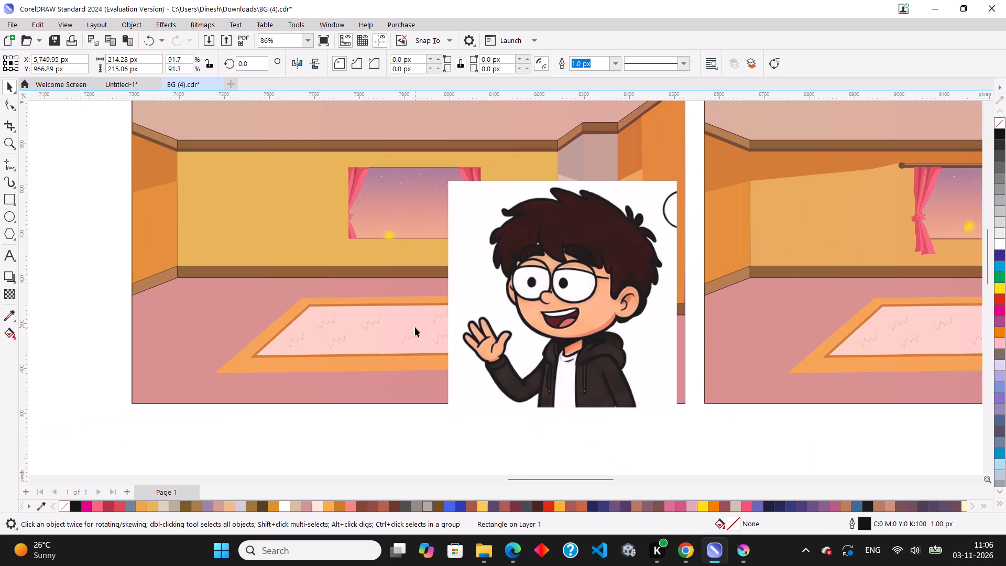
click(490, 274)
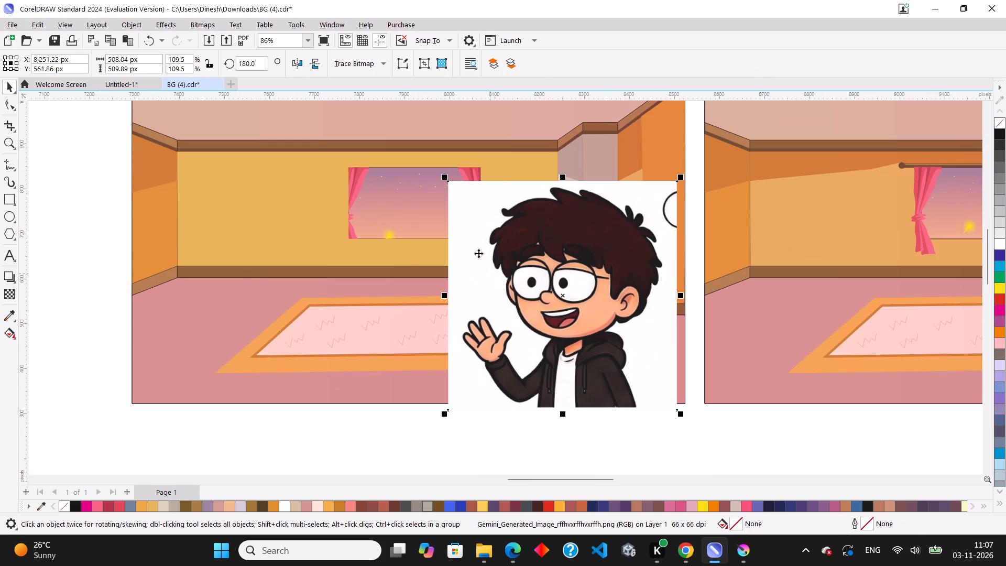
drag(443, 173, 417, 160)
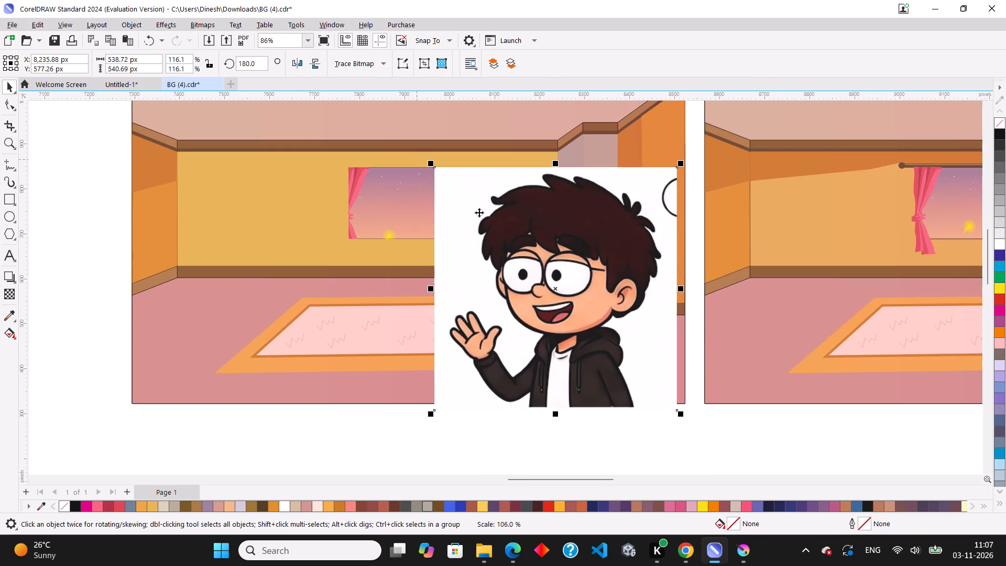
drag(543, 247, 531, 239)
drag(534, 243, 541, 248)
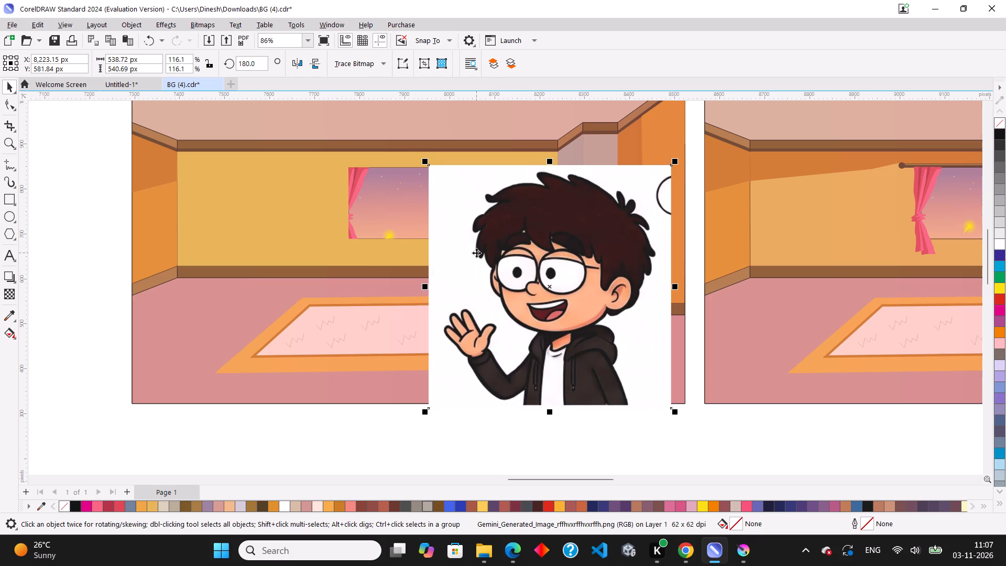
scroll(476, 253, down, 7)
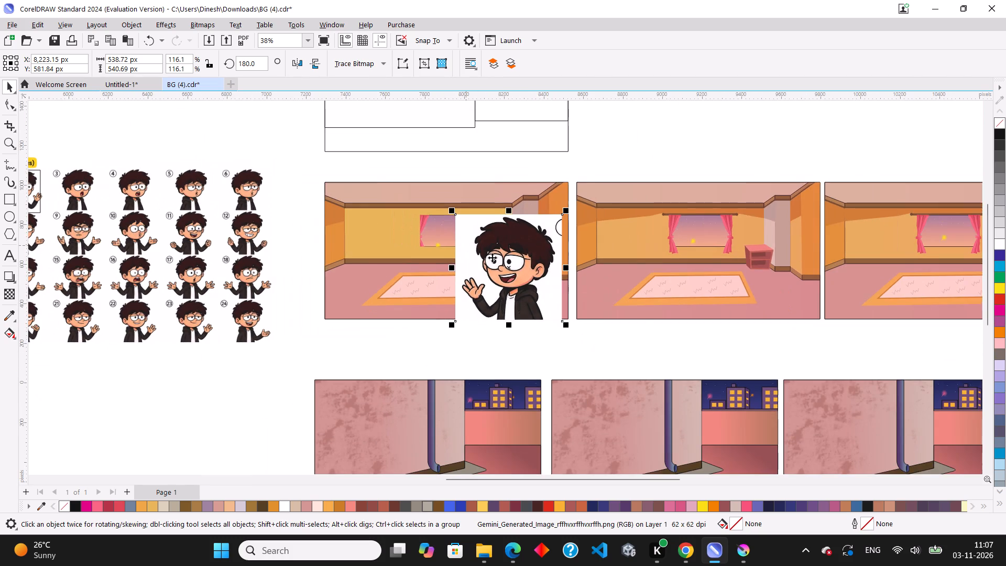
Centre the cropping rectangle around character frame 2 and intersect it with the talking sheet to cut out that character.
scroll(492, 257, down, 2)
scroll(208, 186, up, 2)
scroll(172, 210, up, 8)
click(181, 225)
scroll(181, 225, up, 2)
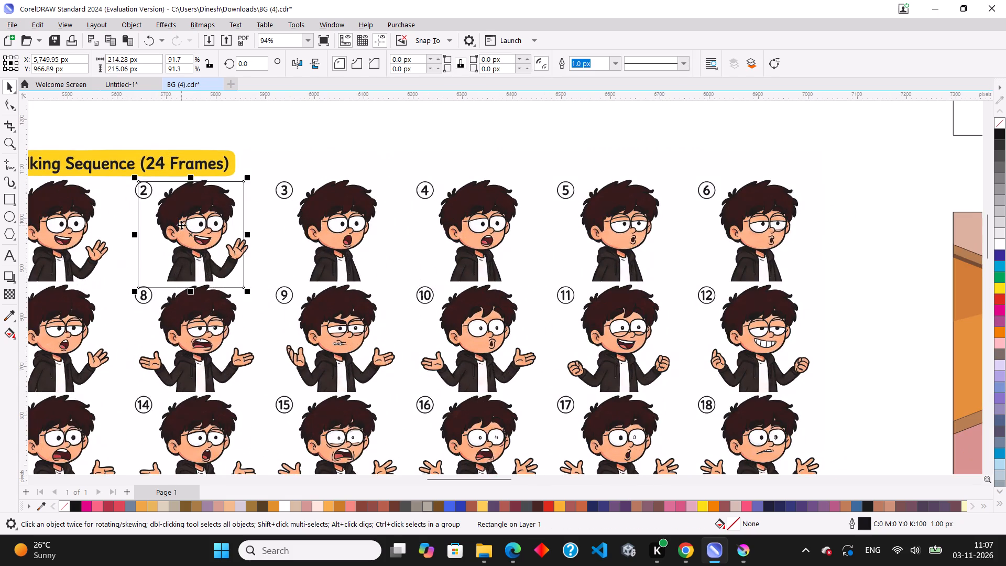
scroll(181, 225, up, 1)
drag(201, 230, 218, 229)
shift+click(320, 228)
click(396, 69)
Move the cropping rectangle off the sheet beside frame 1 and place the character 2 cutout above the sheet's title.
scroll(312, 245, down, 10)
drag(308, 265, 185, 264)
drag(291, 259, 243, 192)
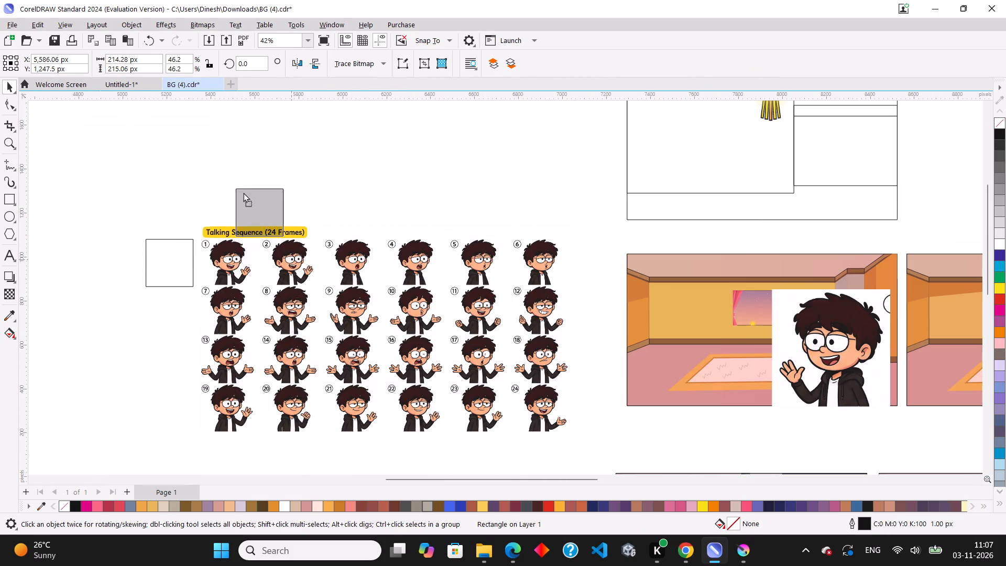
drag(243, 192, 233, 180)
Fit the cropping rectangle around character frame 3 and intersect it with the talking sheet to cut out that character.
click(349, 263)
click(192, 265)
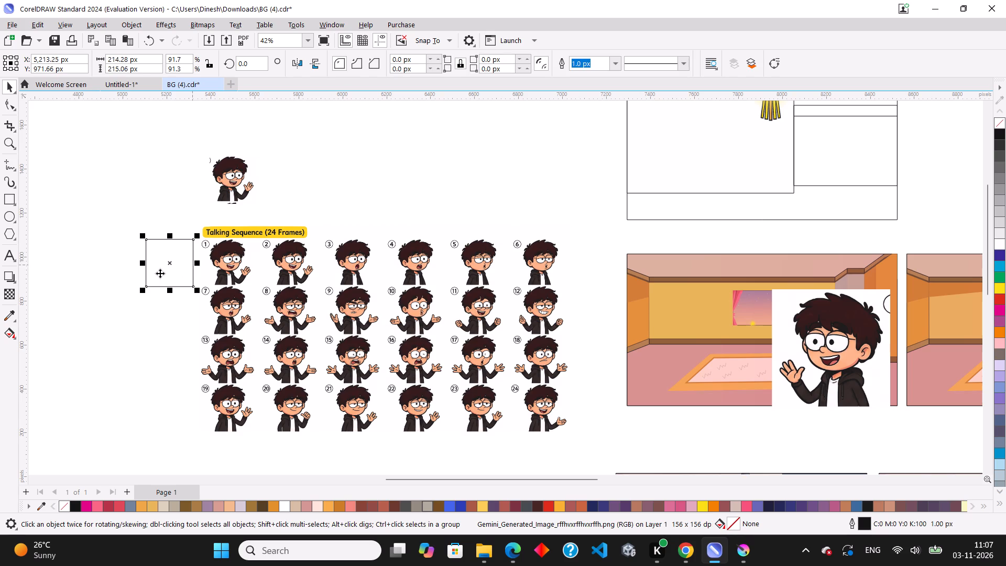
scroll(351, 266, up, 2)
drag(130, 251, 353, 245)
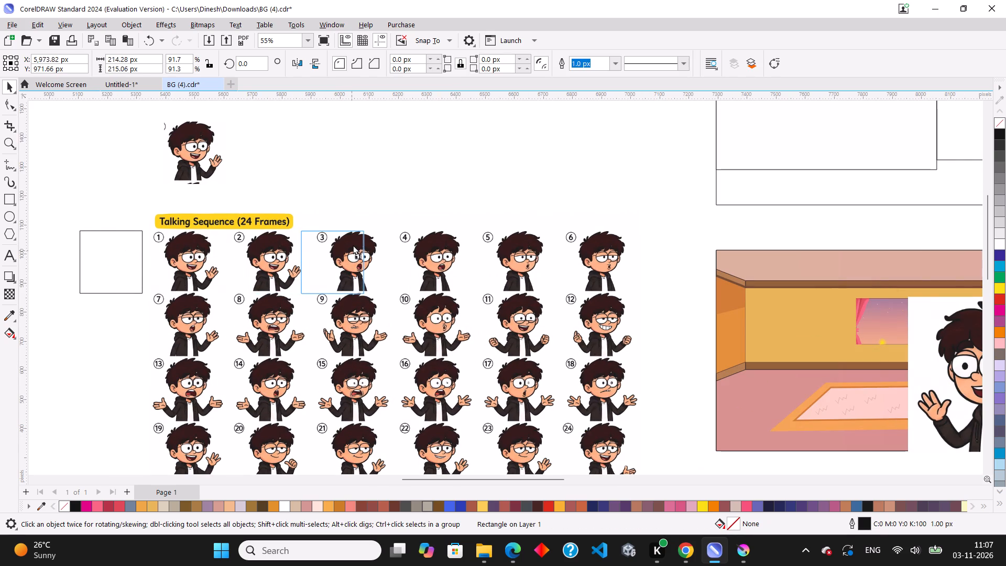
drag(353, 245, 367, 245)
scroll(352, 245, up, 6)
drag(344, 270, 360, 270)
shift+click(448, 246)
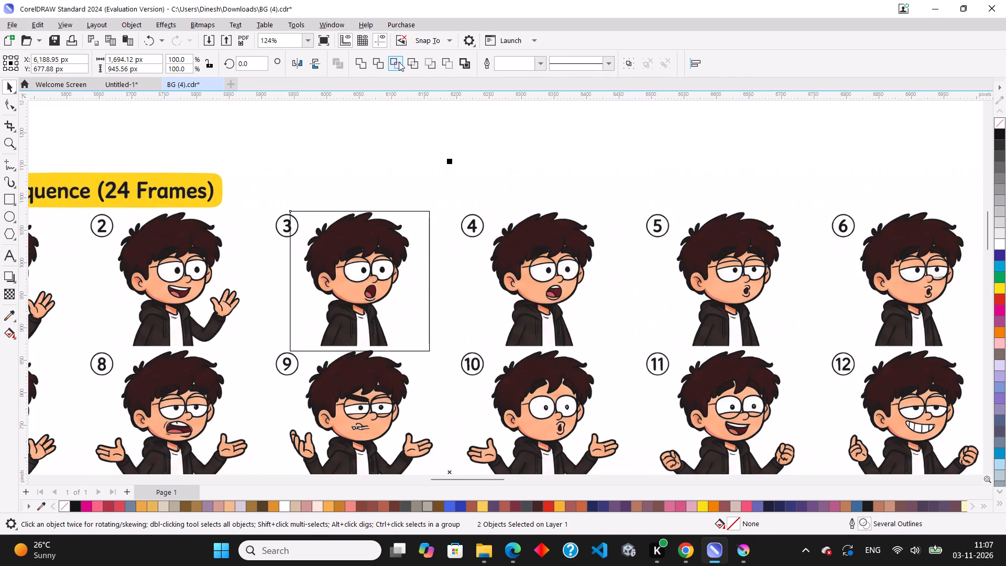
click(399, 61)
Move the cropping rectangle above the sheet and place the character 3 cutout to the left of the character 2 cutout.
scroll(407, 258, up, 1)
scroll(419, 296, down, 14)
drag(407, 308, 419, 262)
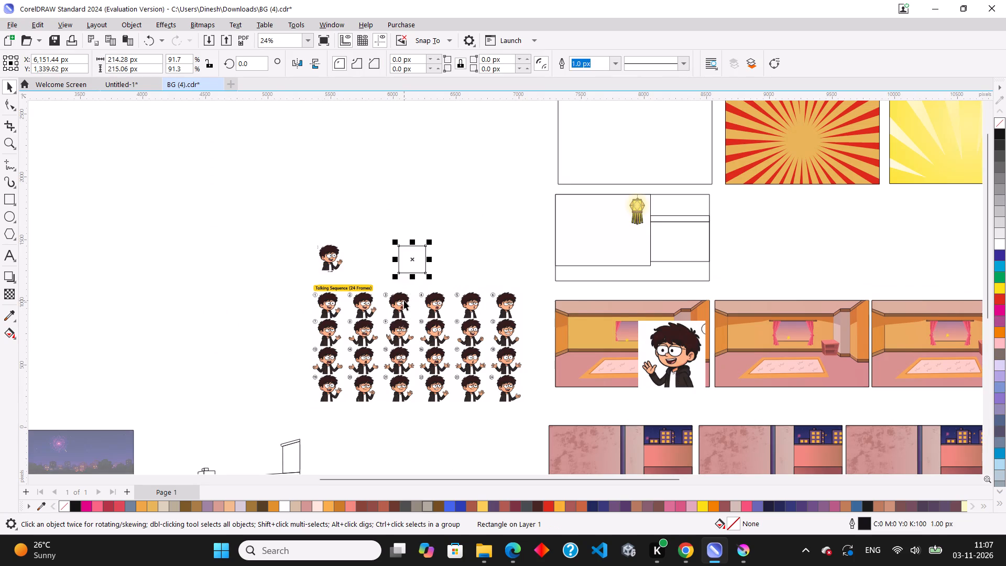
scroll(404, 300, up, 3)
click(401, 308)
drag(401, 311, 227, 242)
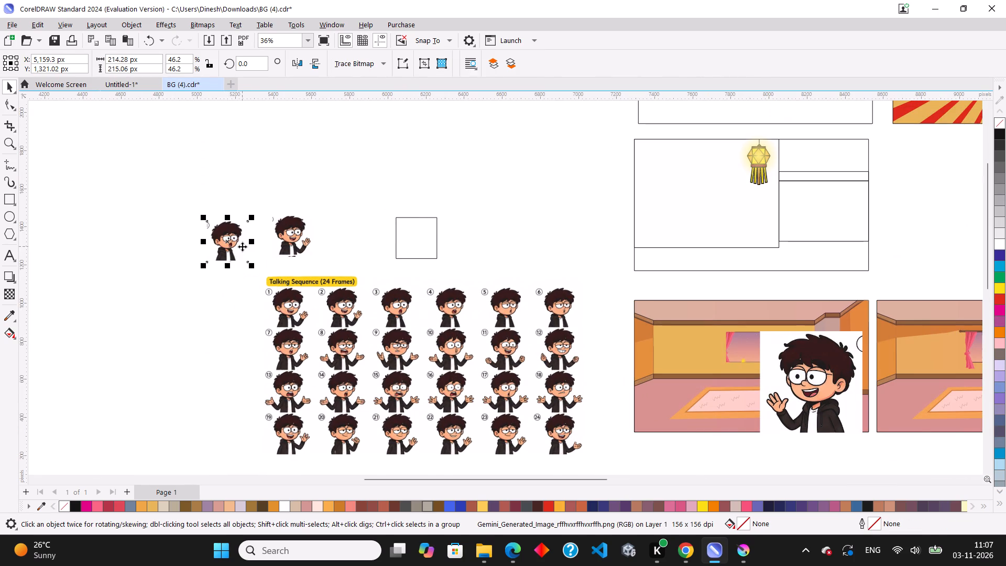
Move the character 2 cutout to the left of the character 3 cutout so the row follows frame order.
scroll(242, 246, up, 6)
click(335, 228)
drag(344, 229, 104, 253)
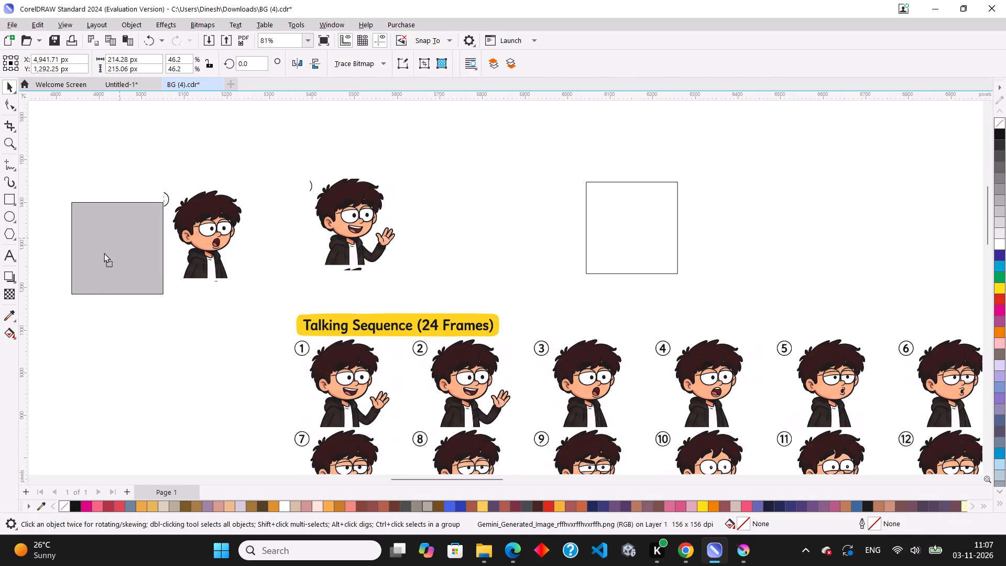
drag(104, 253, 85, 240)
Fit the cropping rectangle around character frame 4 and intersect it with the talking sheet to cut out that character.
scroll(182, 221, down, 4)
scroll(447, 343, up, 4)
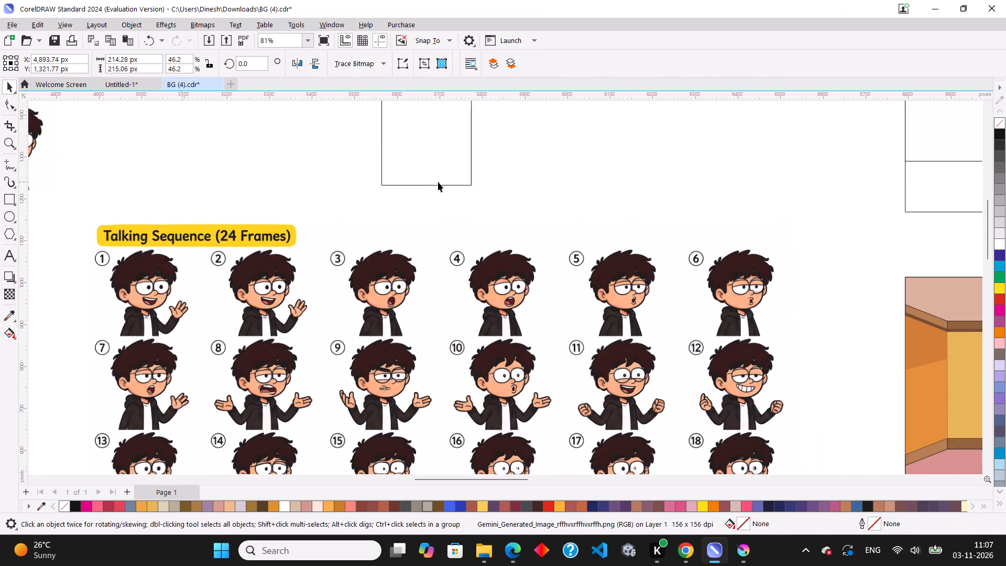
click(438, 182)
drag(431, 151, 511, 301)
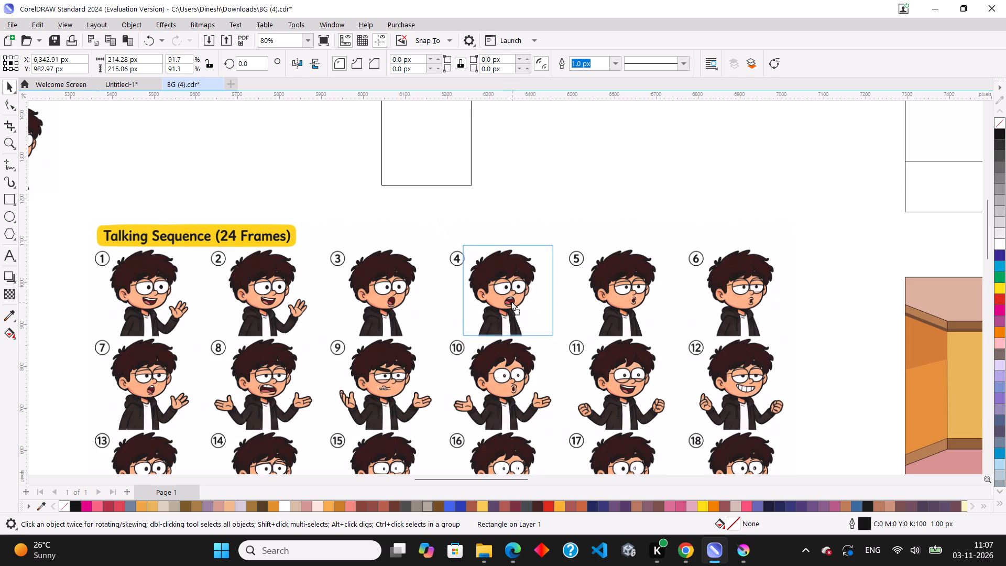
drag(511, 301, 510, 301)
scroll(510, 302, up, 5)
drag(503, 295, 502, 306)
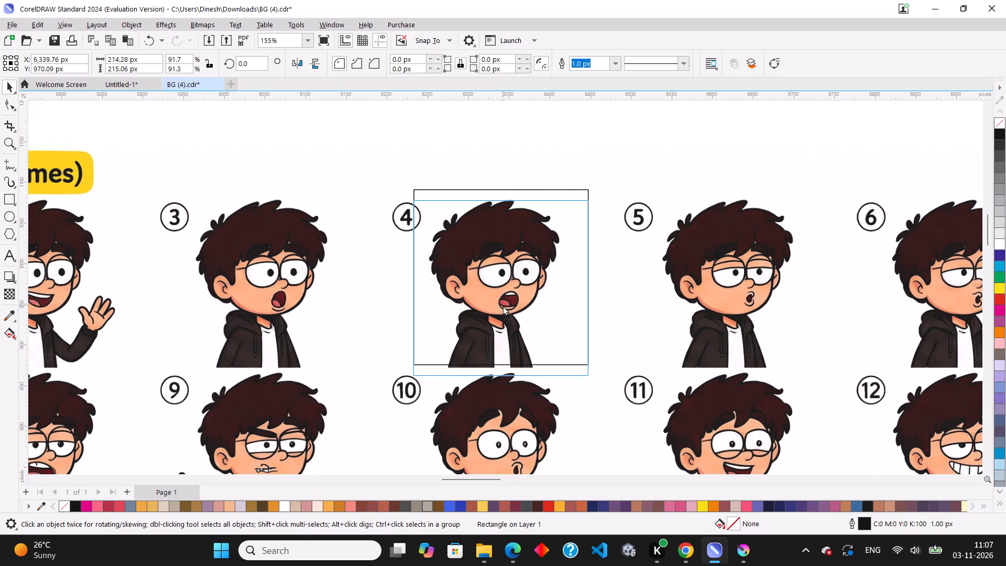
drag(502, 306, 500, 303)
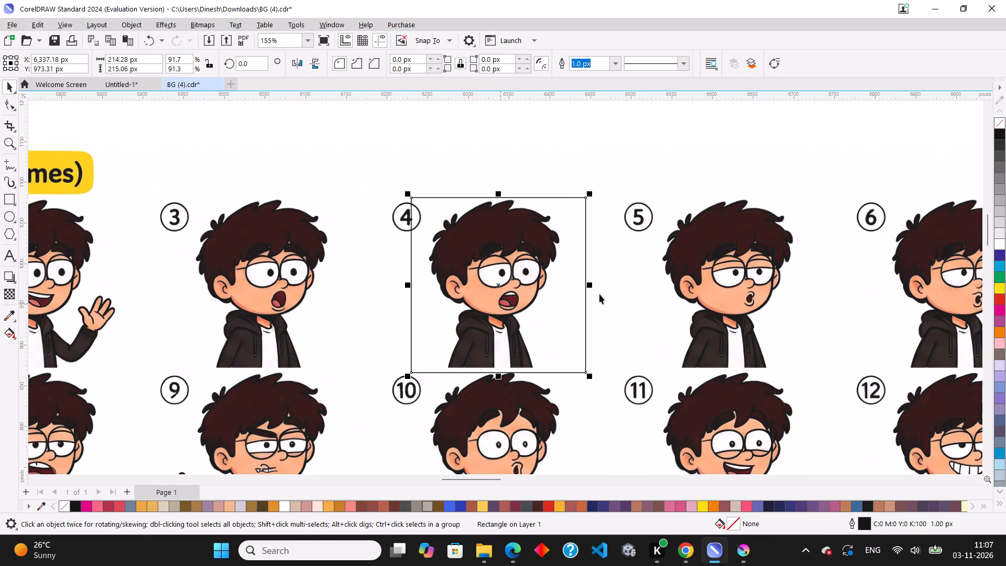
shift+click(615, 293)
click(396, 62)
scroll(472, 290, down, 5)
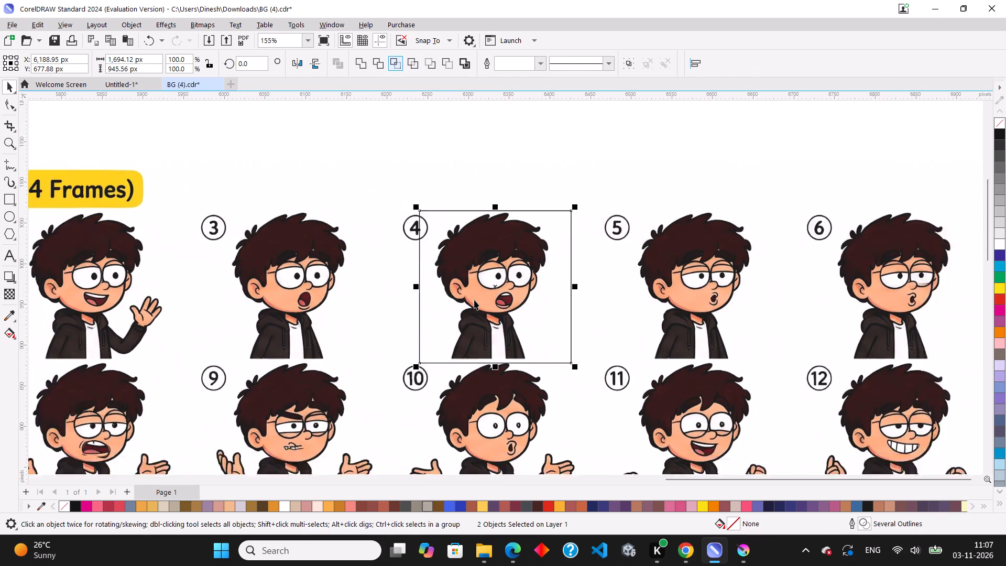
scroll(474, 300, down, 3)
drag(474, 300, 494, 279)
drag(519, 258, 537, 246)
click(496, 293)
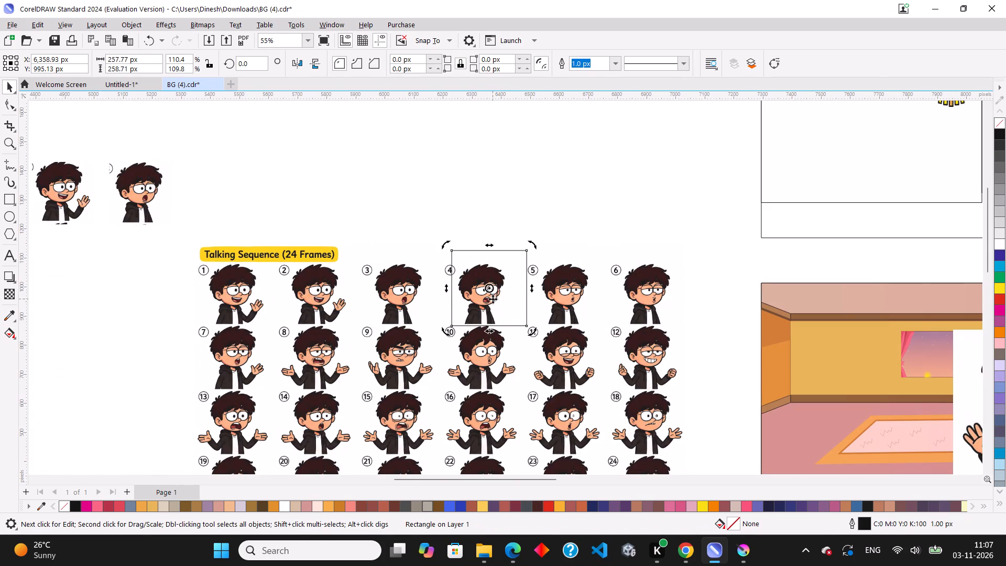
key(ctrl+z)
Move the cropping rectangle off frame 4 and place the character 4 cutout in the row after the character 3 cutout.
drag(499, 292, 515, 260)
click(479, 308)
drag(484, 315, 453, 301)
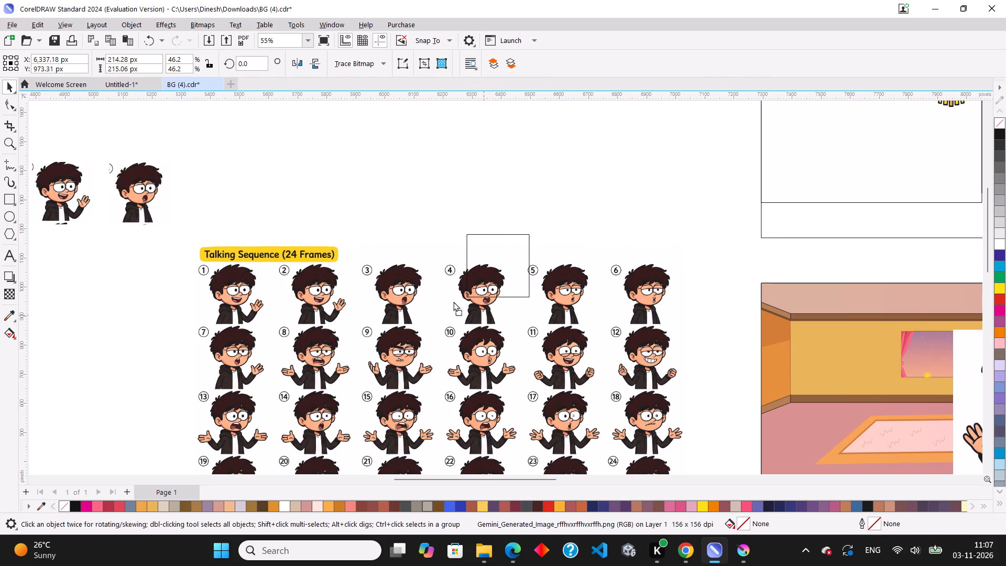
drag(453, 301, 209, 215)
Fit the cropping rectangle around character frame 5 and intersect it with the talking sheet to cut out that character.
scroll(551, 295, up, 4)
click(480, 274)
drag(464, 246, 498, 268)
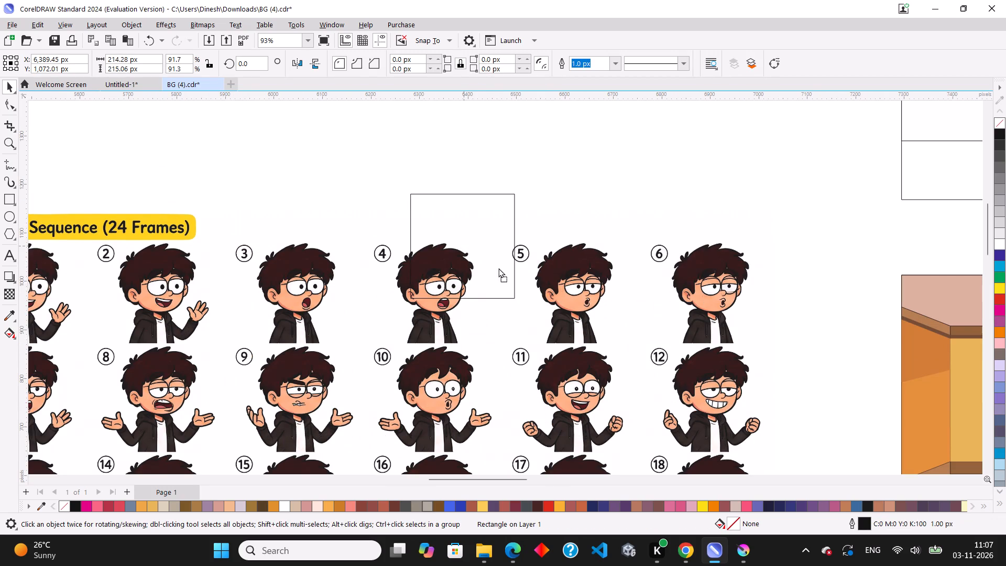
drag(498, 268, 576, 293)
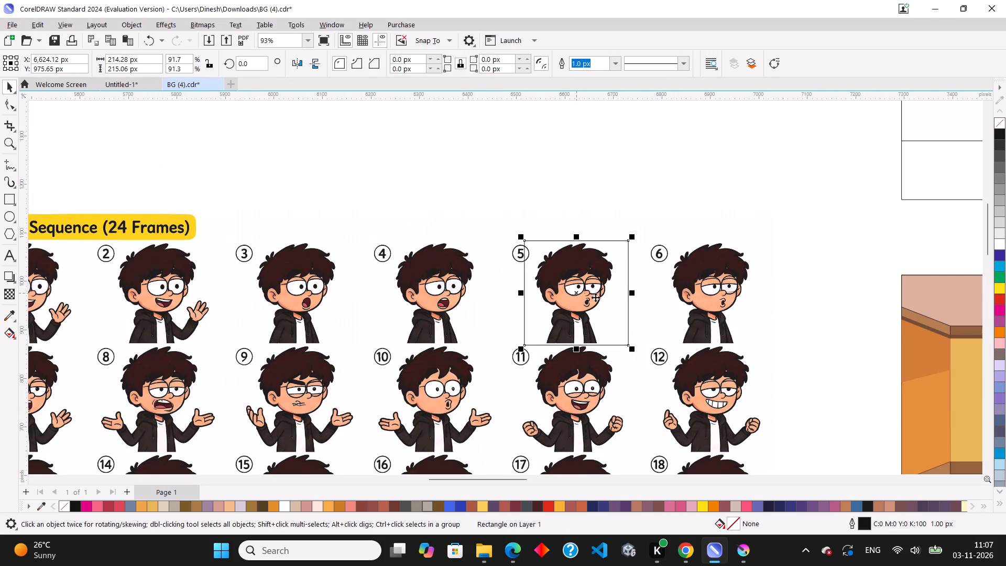
shift+click(653, 291)
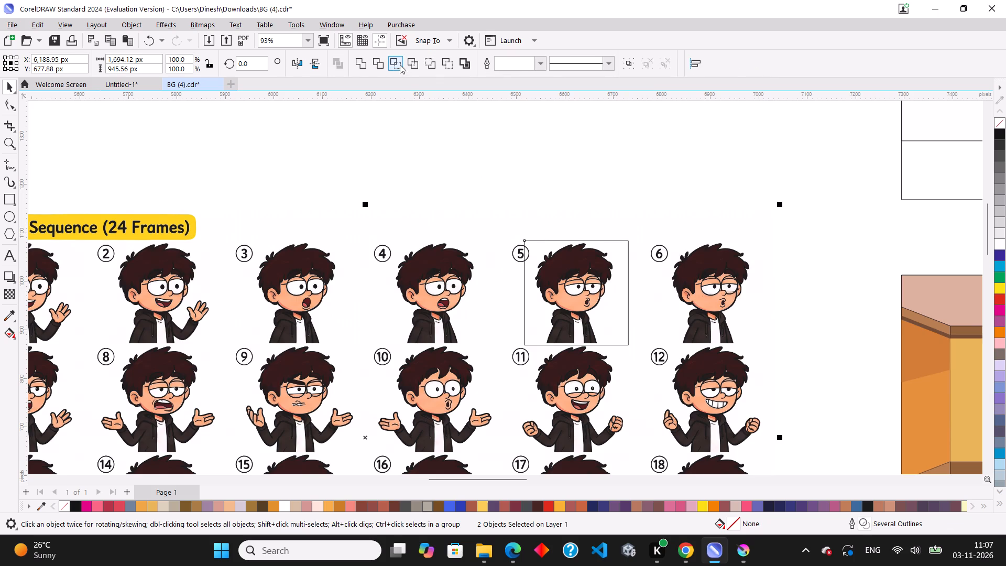
click(400, 64)
Move the cropping rectangle above the sheet and place the character 5 cutout in the row after the character 4 cutout.
scroll(490, 238, down, 9)
drag(522, 274, 527, 230)
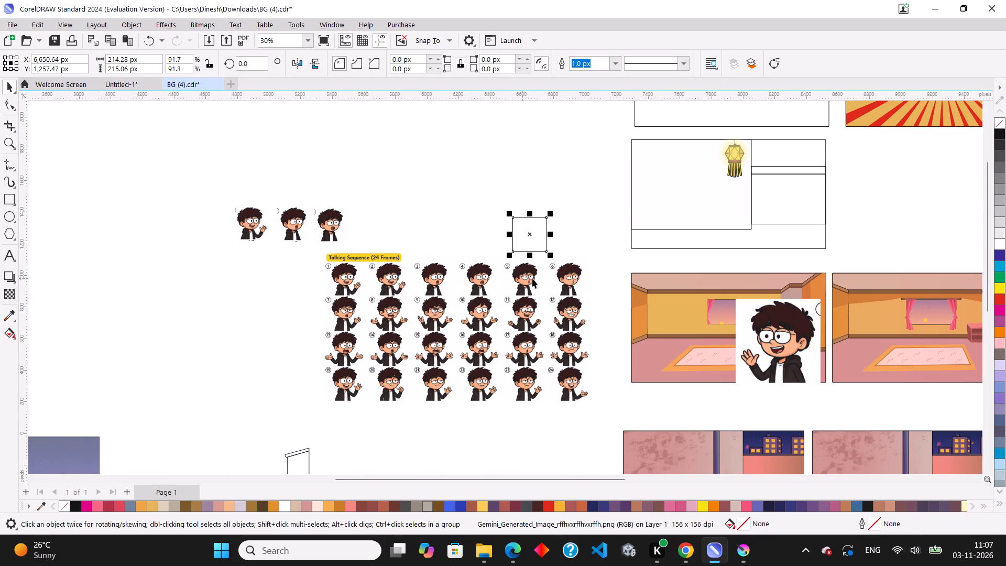
click(532, 278)
drag(530, 281, 365, 224)
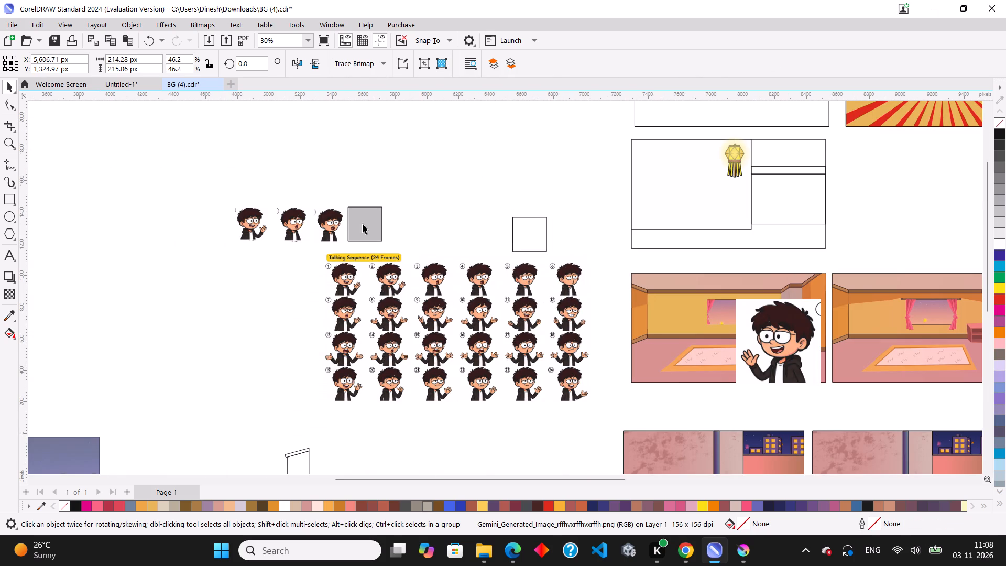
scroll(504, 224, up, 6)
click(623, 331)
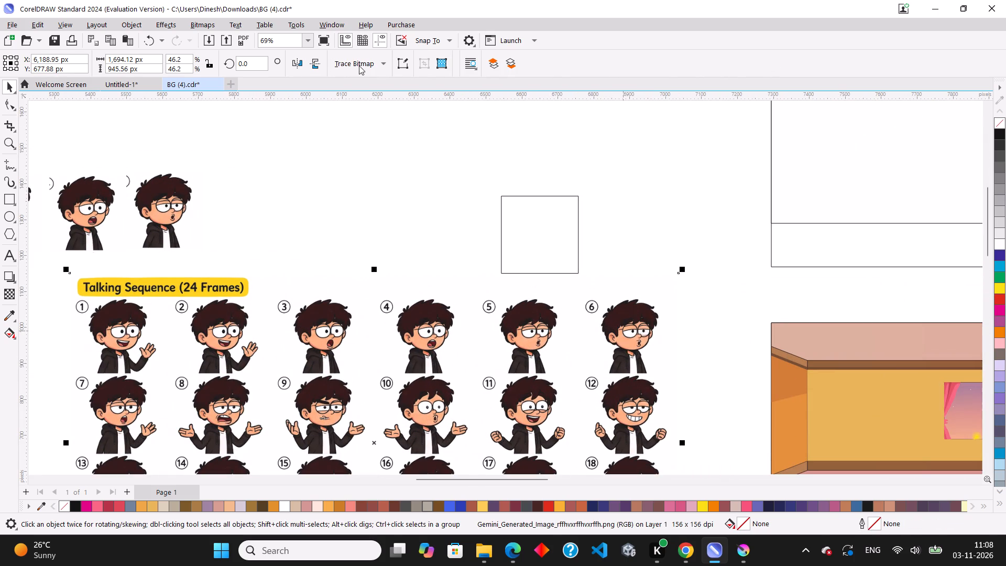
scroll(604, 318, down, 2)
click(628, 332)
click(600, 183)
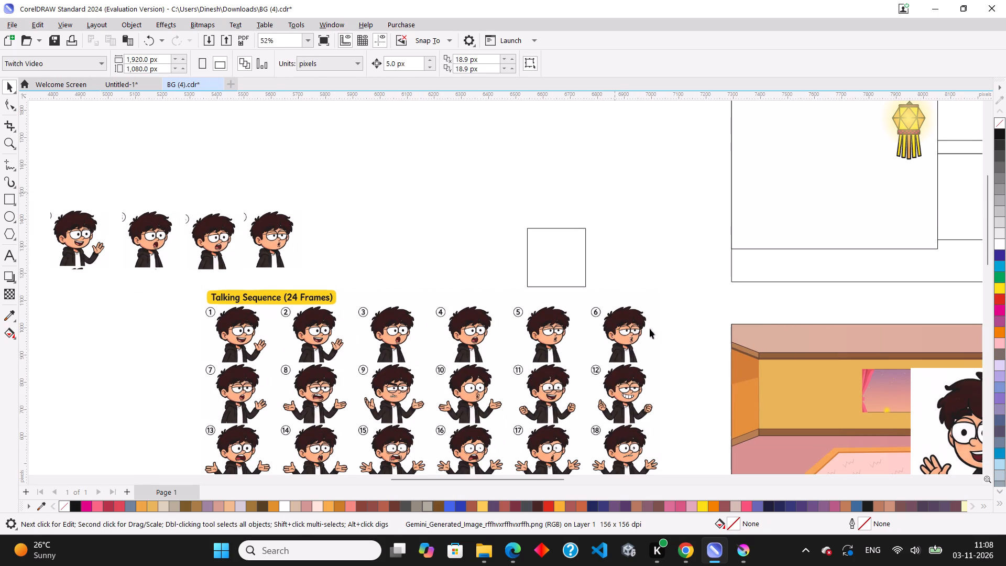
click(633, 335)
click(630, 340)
Fit the cropping rectangle around character frame 6 and intersect it with the talking sheet to cut out that character.
click(565, 246)
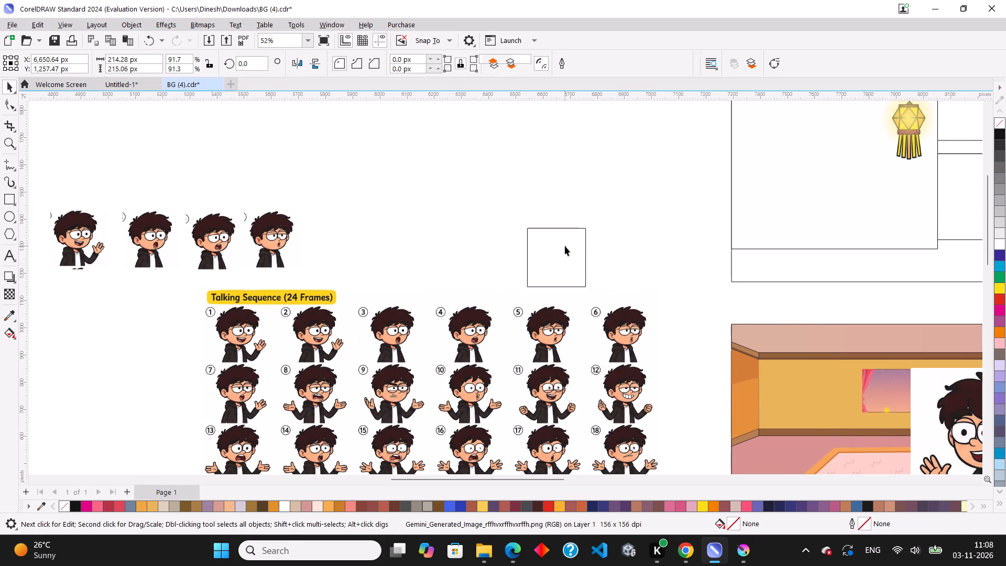
scroll(614, 298, up, 3)
drag(553, 245, 650, 360)
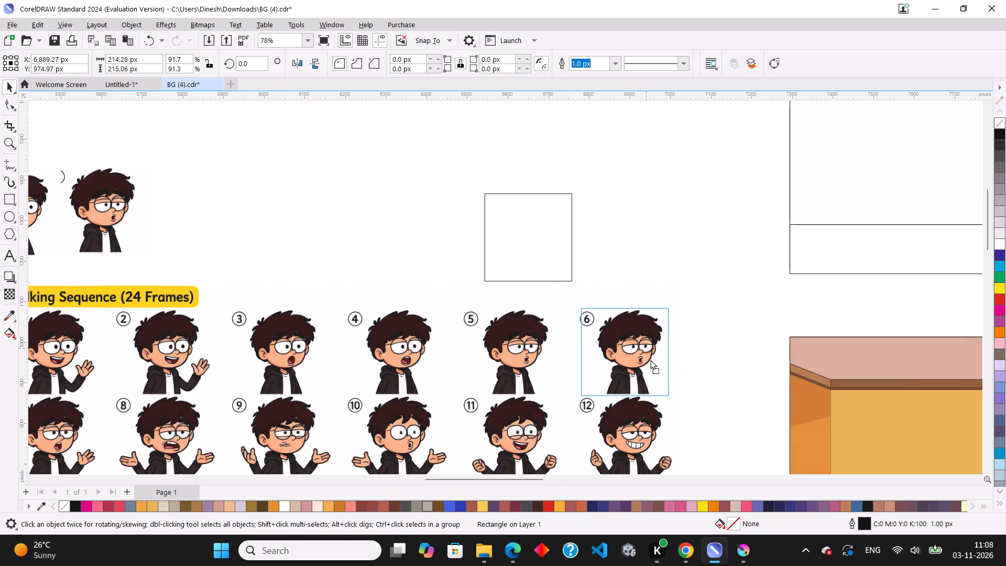
drag(650, 360, 654, 361)
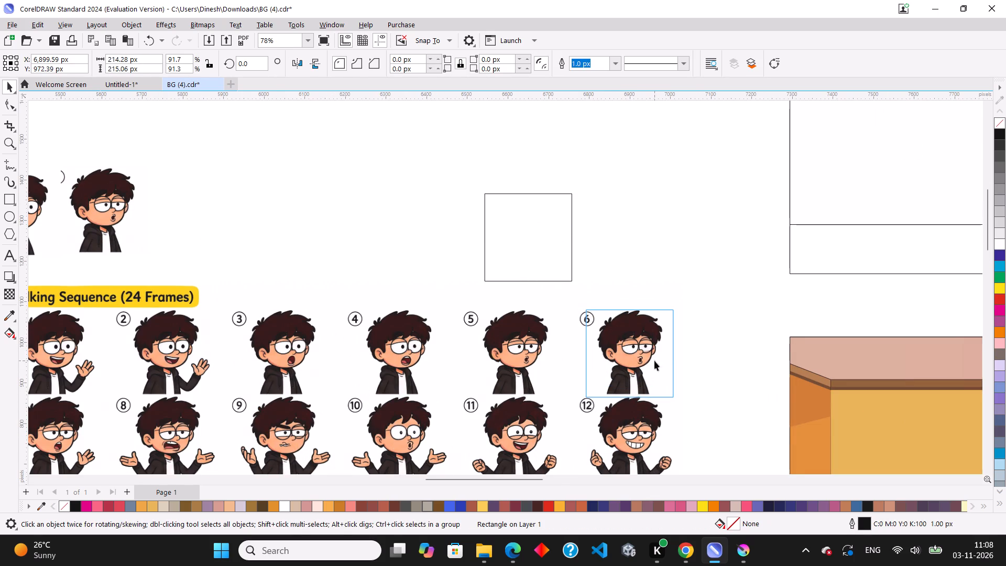
click(654, 361)
scroll(652, 360, up, 3)
click(552, 359)
shift+click(533, 365)
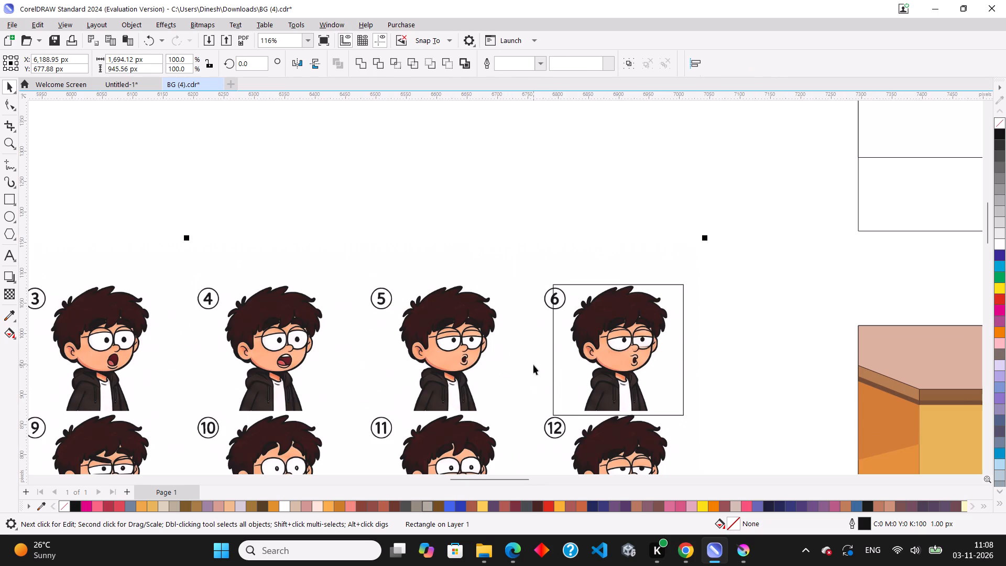
click(397, 61)
Move the cropping rectangle above the sheet and place the character 6 cutout in the row after the character 5 cutout.
scroll(538, 312, down, 7)
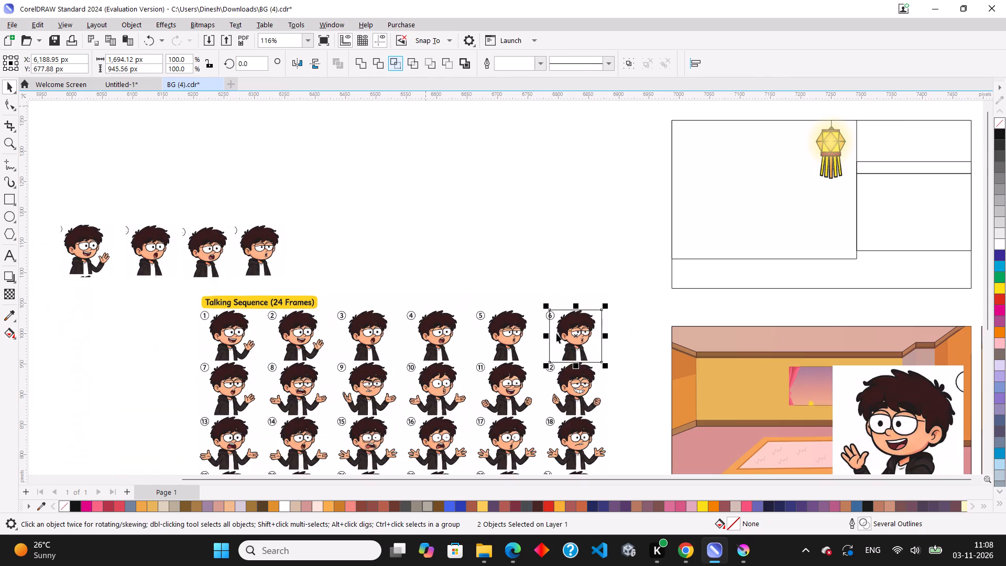
drag(570, 338, 538, 273)
click(575, 336)
drag(582, 349, 349, 267)
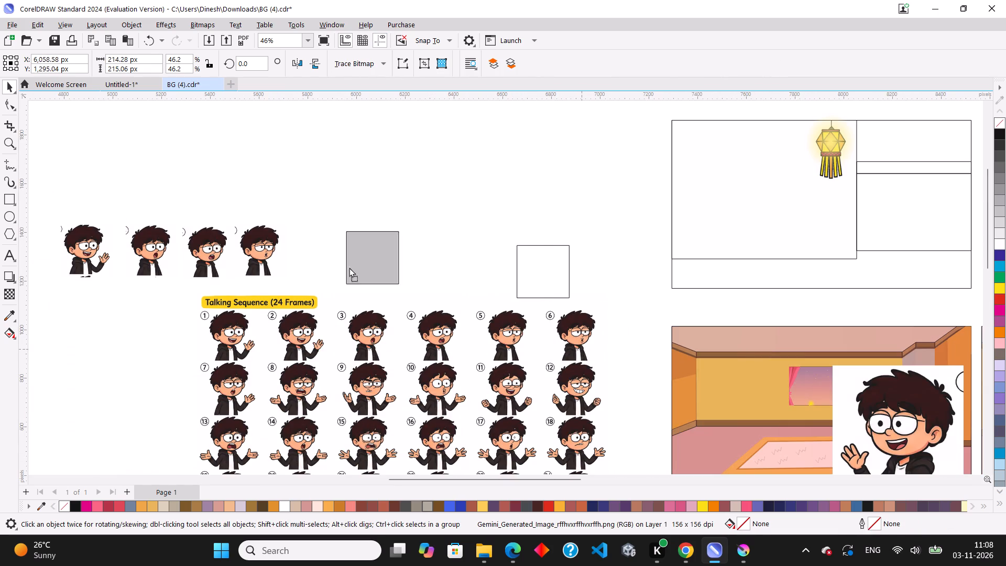
drag(349, 267, 314, 263)
Fit the cropping rectangle around character frame 7, enlarging it to about 222 by 223 px, and intersect it with the talking sheet.
scroll(435, 251, down, 3)
scroll(285, 331, up, 4)
click(668, 235)
drag(683, 211, 335, 339)
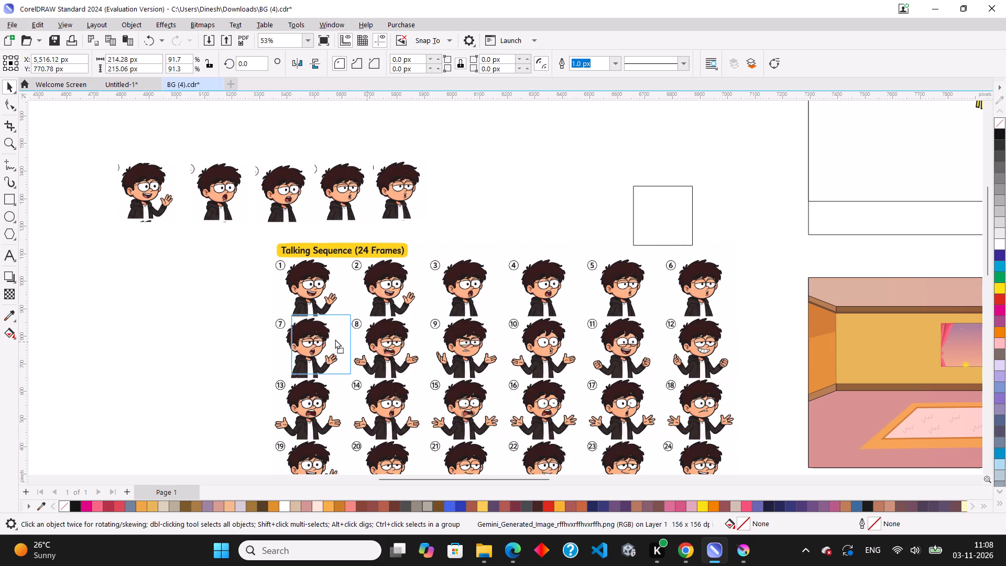
drag(335, 339, 331, 341)
scroll(329, 344, up, 7)
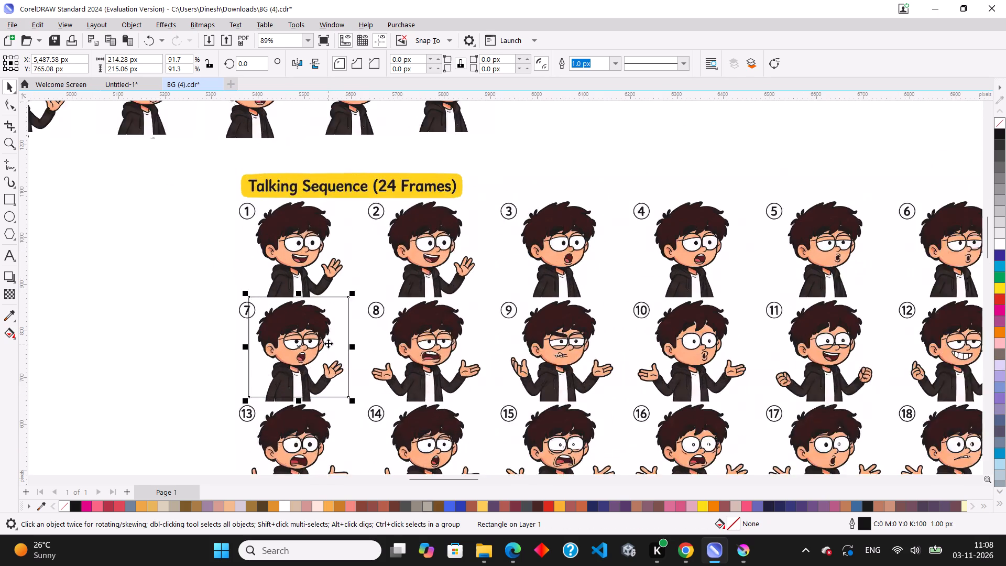
drag(318, 328, 315, 332)
scroll(302, 346, up, 3)
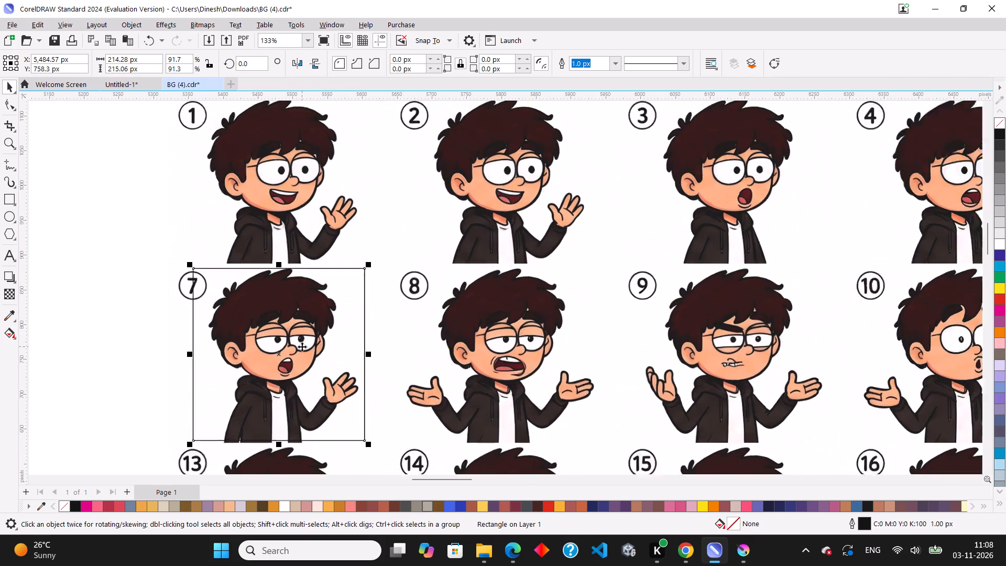
scroll(329, 301, down, 2)
scroll(325, 372, up, 1)
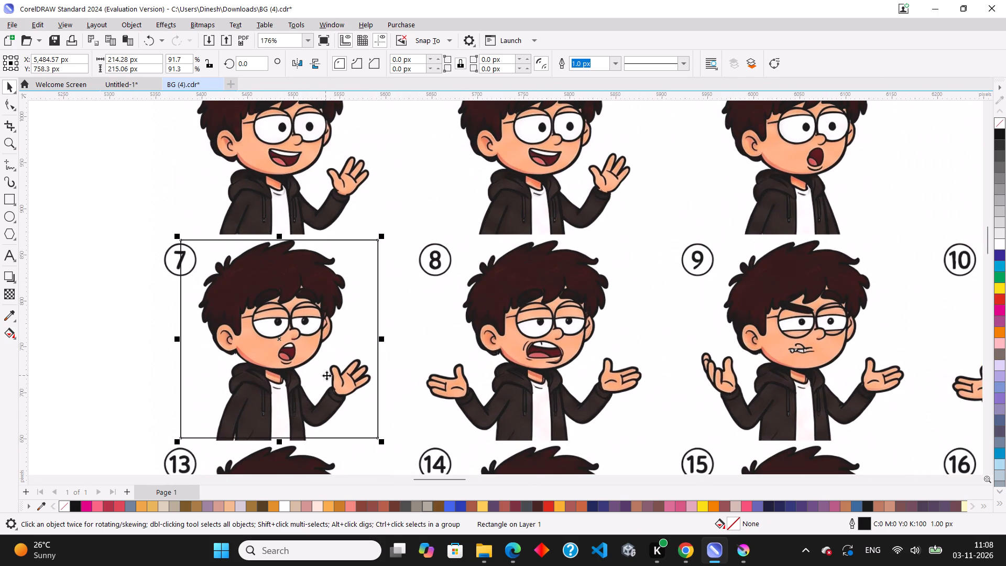
scroll(322, 374, up, 3)
scroll(292, 319, down, 3)
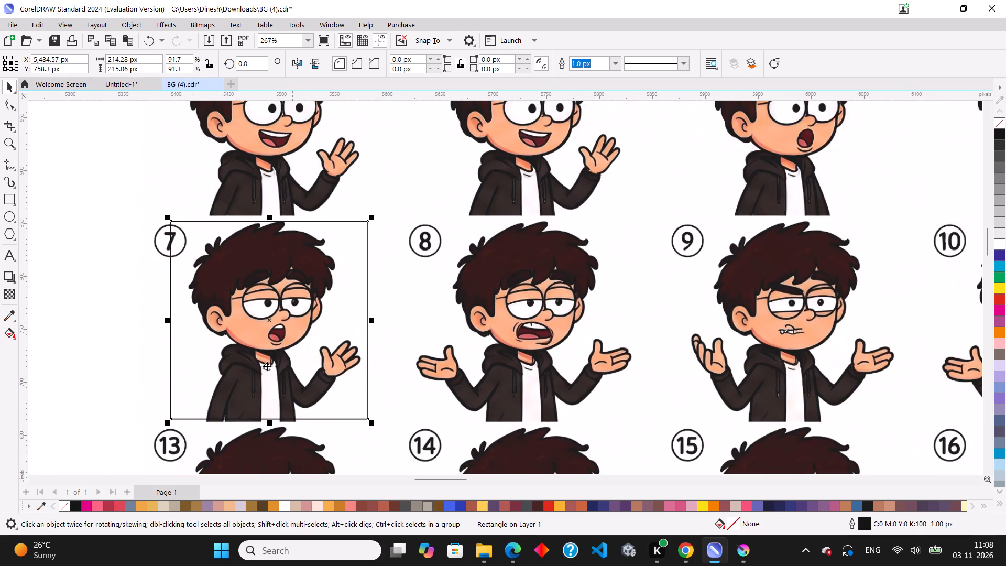
scroll(267, 366, up, 1)
drag(266, 385, 260, 388)
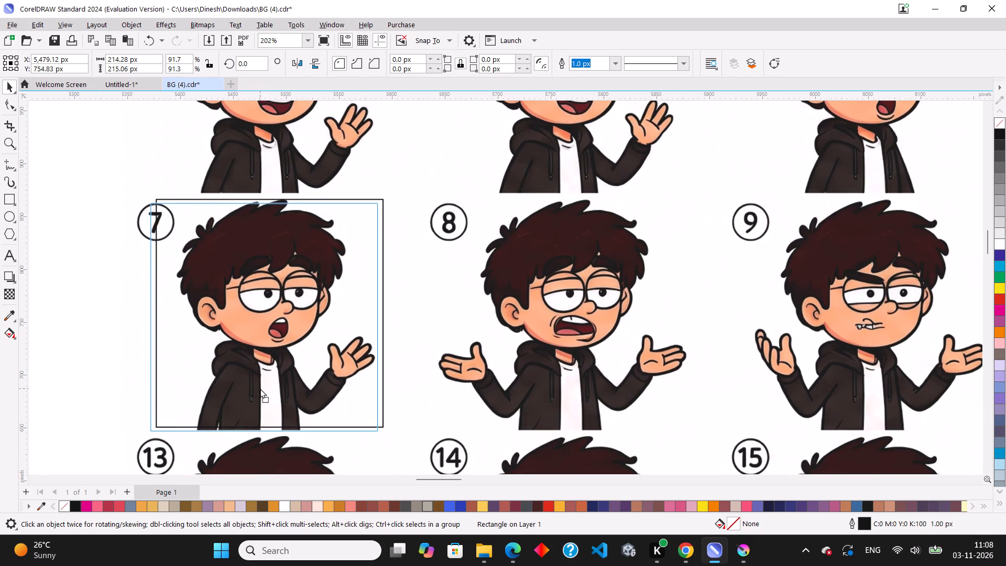
drag(260, 388, 265, 391)
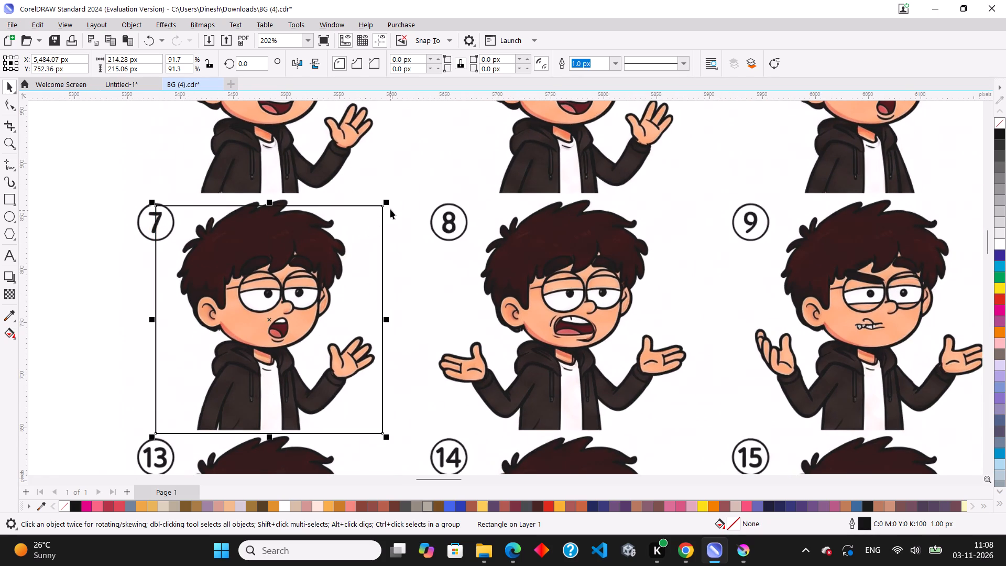
drag(389, 201, 398, 192)
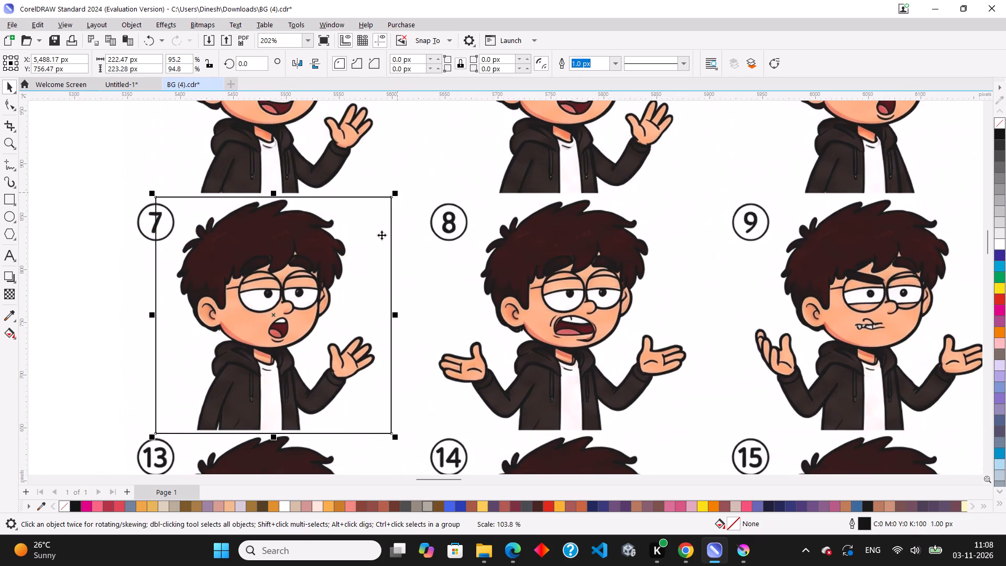
scroll(381, 235, down, 13)
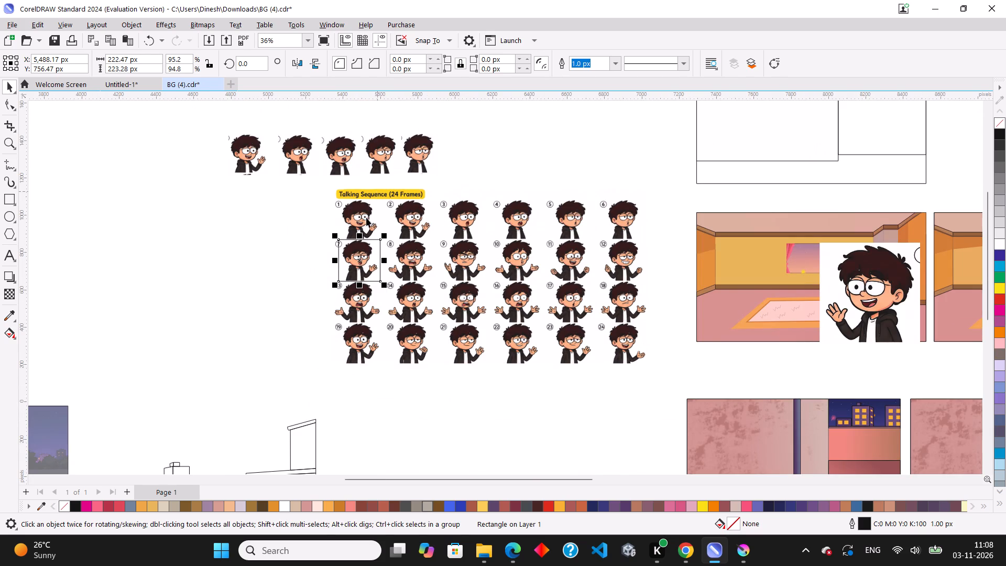
shift+click(364, 215)
click(402, 65)
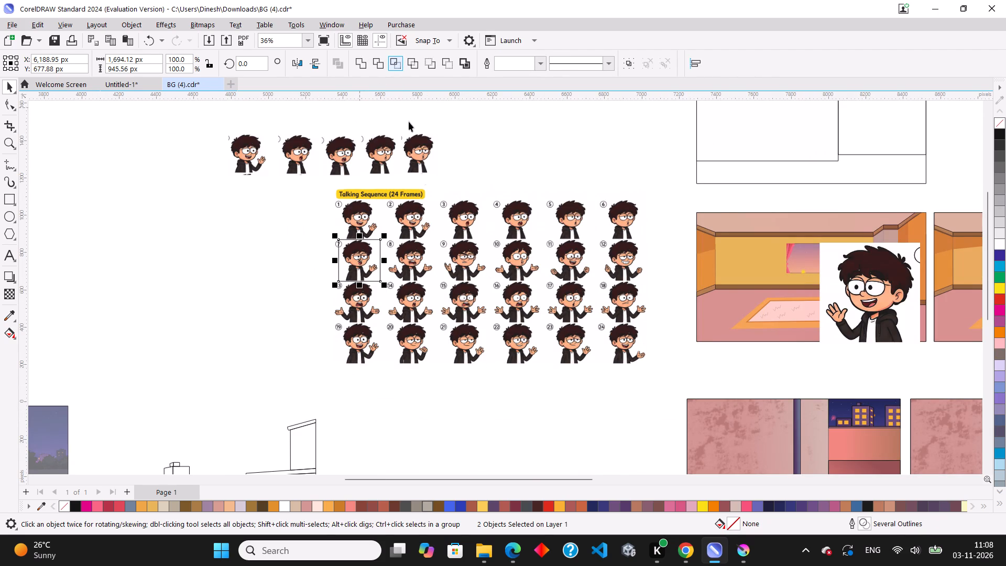
Move the cropping rectangle beside the sheet and place the character 7 cutout in the row after the character 6 cutout.
scroll(427, 273, down, 1)
scroll(393, 173, up, 3)
drag(358, 298, 291, 320)
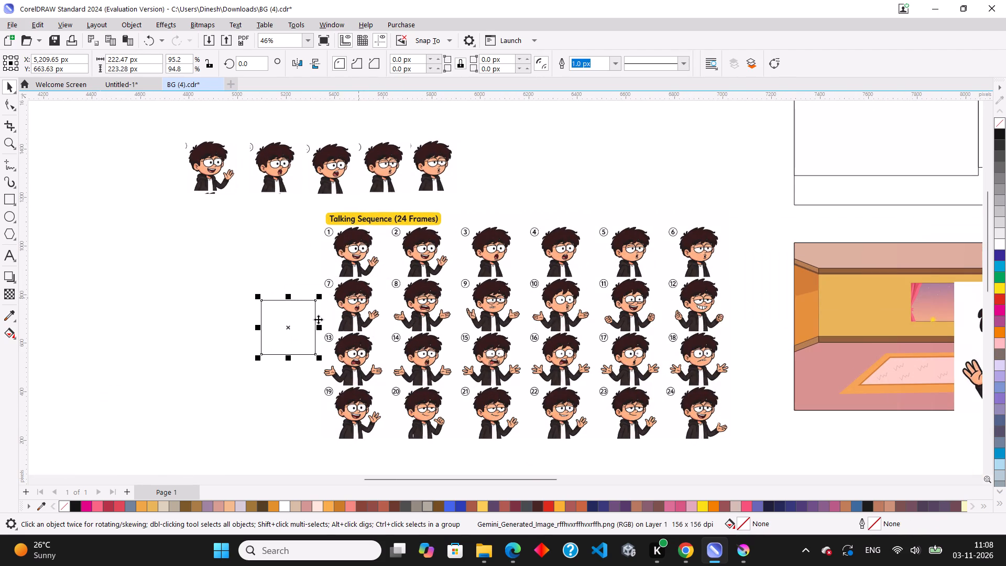
click(369, 308)
drag(359, 316, 489, 178)
Fit the cropping rectangle around character frame 8, widening it to about 243 px, and intersect it with the talking sheet.
click(283, 323)
scroll(403, 291, up, 3)
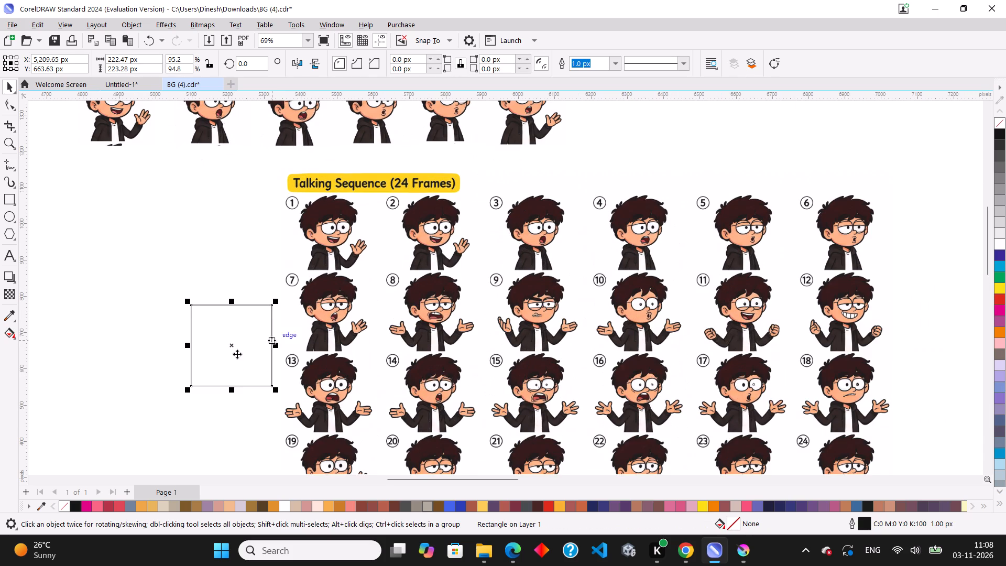
drag(209, 361, 404, 335)
scroll(412, 339, up, 4)
drag(413, 328, 423, 304)
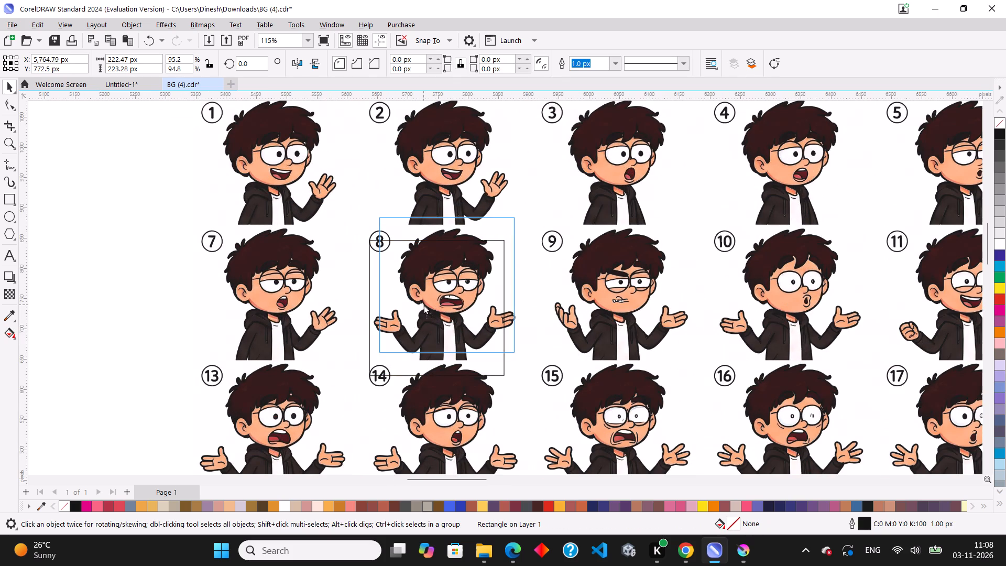
drag(423, 304, 420, 314)
scroll(481, 300, up, 2)
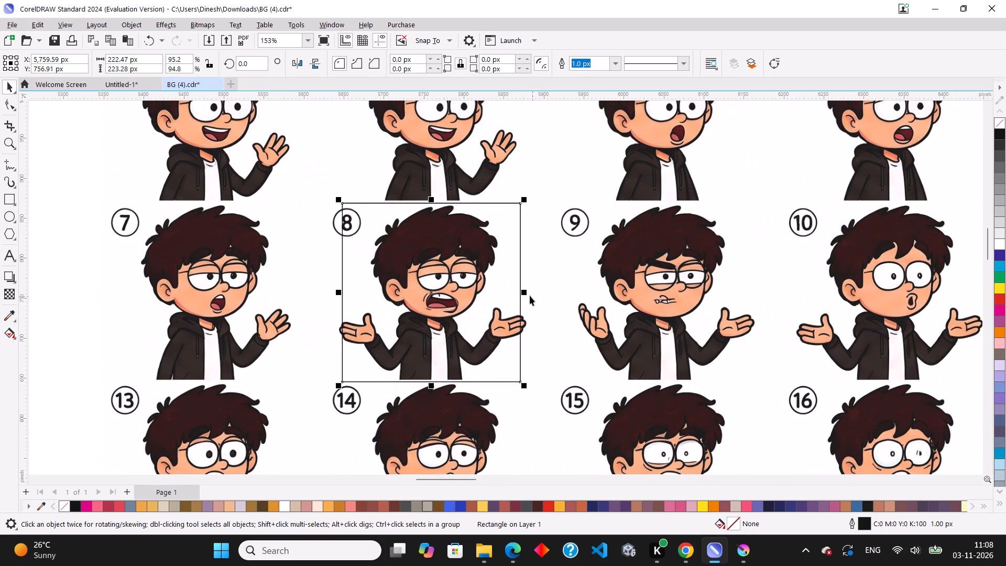
drag(528, 293, 537, 293)
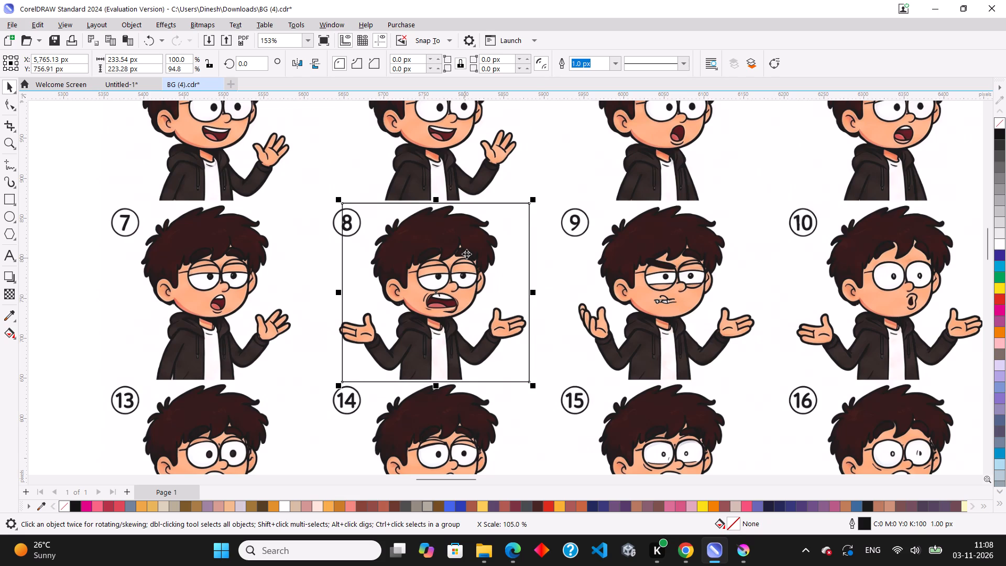
scroll(435, 344, up, 3)
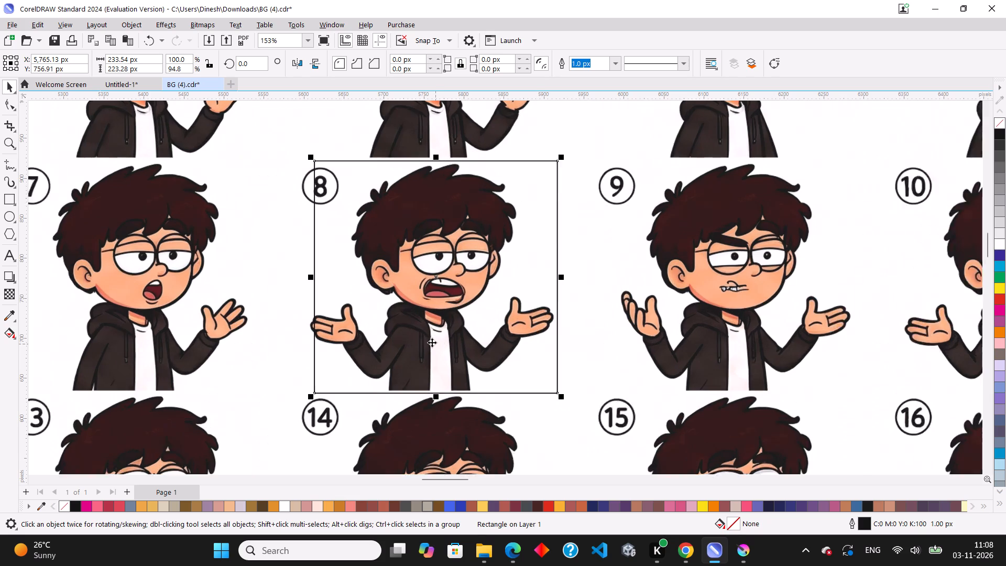
click(433, 336)
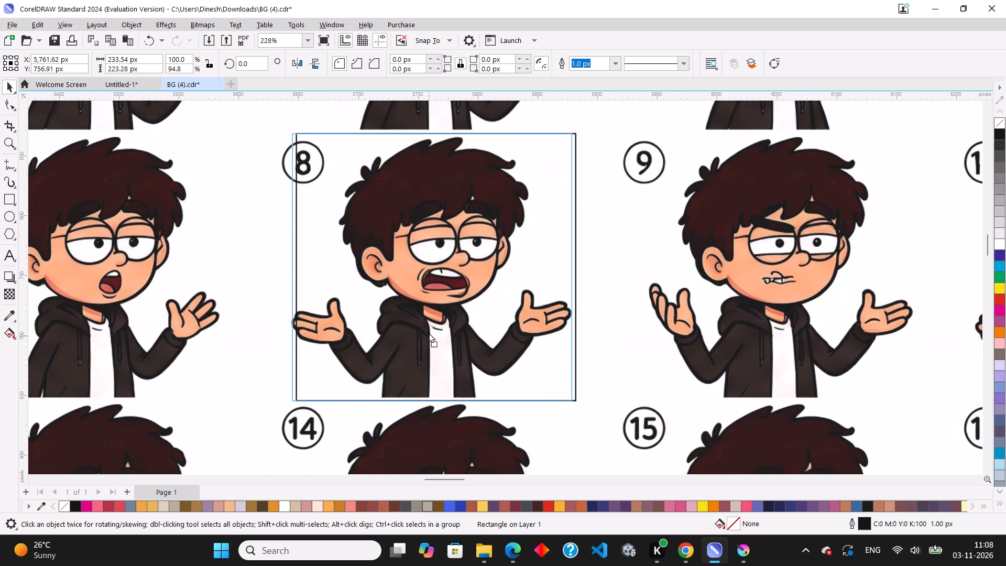
shift+drag(576, 266, 578, 266)
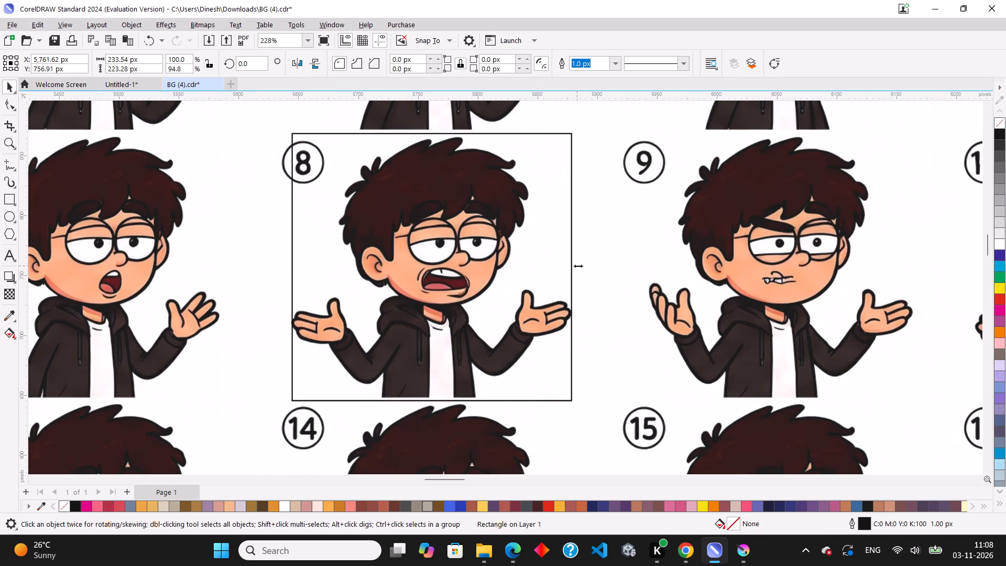
shift+drag(578, 266, 581, 266)
scroll(530, 259, down, 10)
shift+click(433, 313)
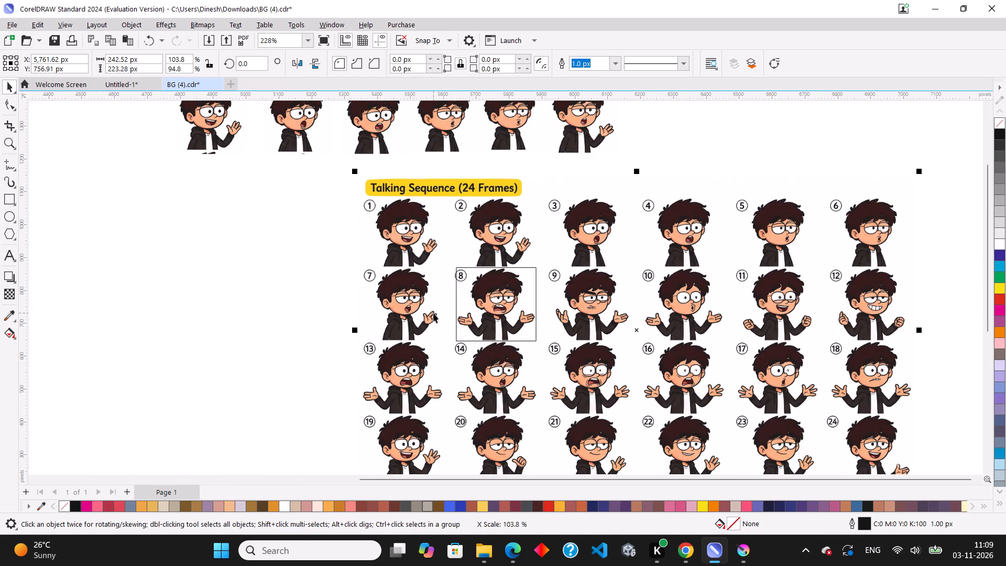
click(401, 63)
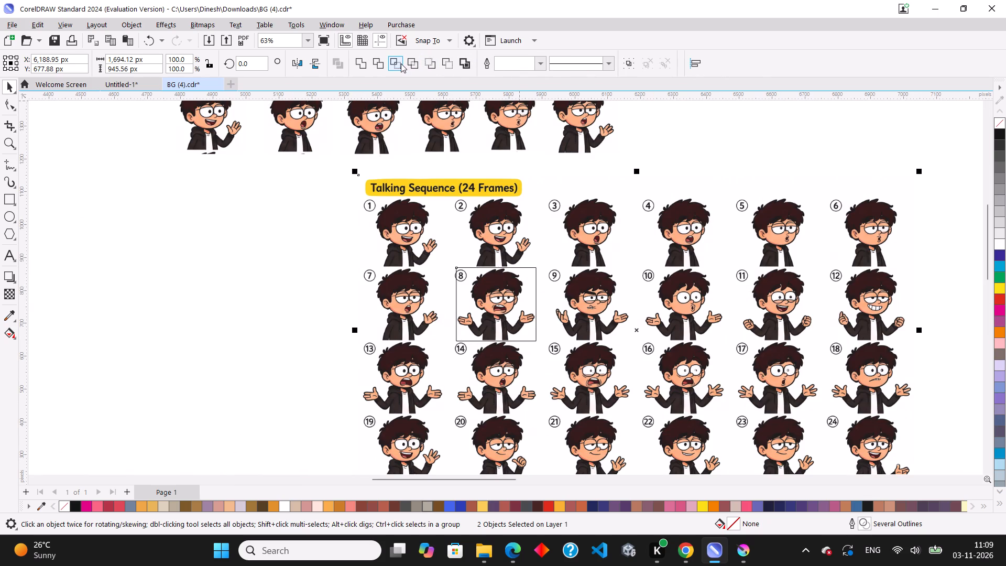
click(246, 204)
Move the cropping rectangle off frame 8 and place the character 8 cutout in the row after the character 7 cutout.
scroll(349, 378, down, 4)
drag(424, 340, 362, 363)
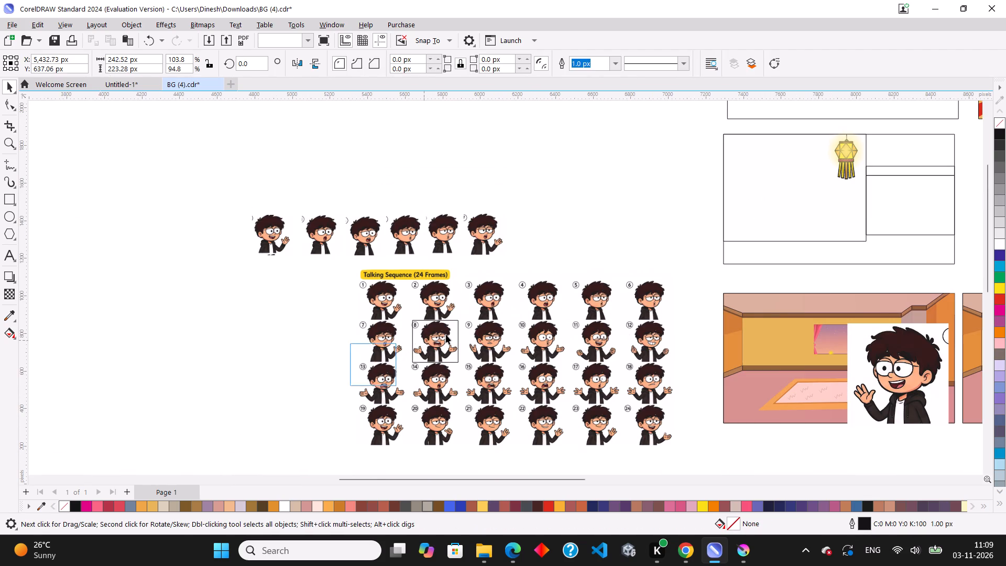
click(451, 333)
drag(446, 342, 537, 235)
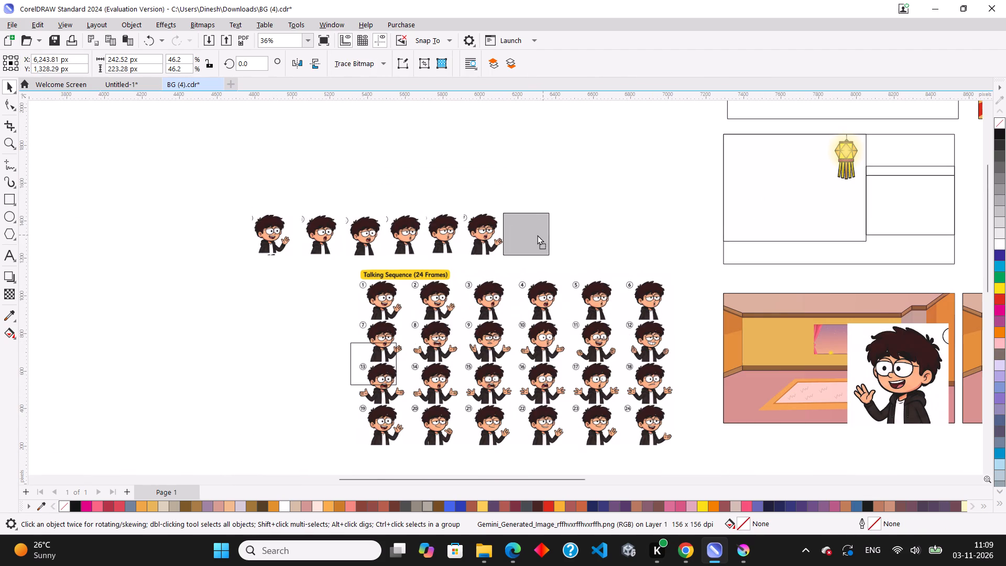
drag(537, 235, 536, 235)
Fit the cropping rectangle around character frame 13 and intersect it with the talking sheet to cut out that character.
scroll(561, 436, up, 2)
scroll(507, 365, up, 1)
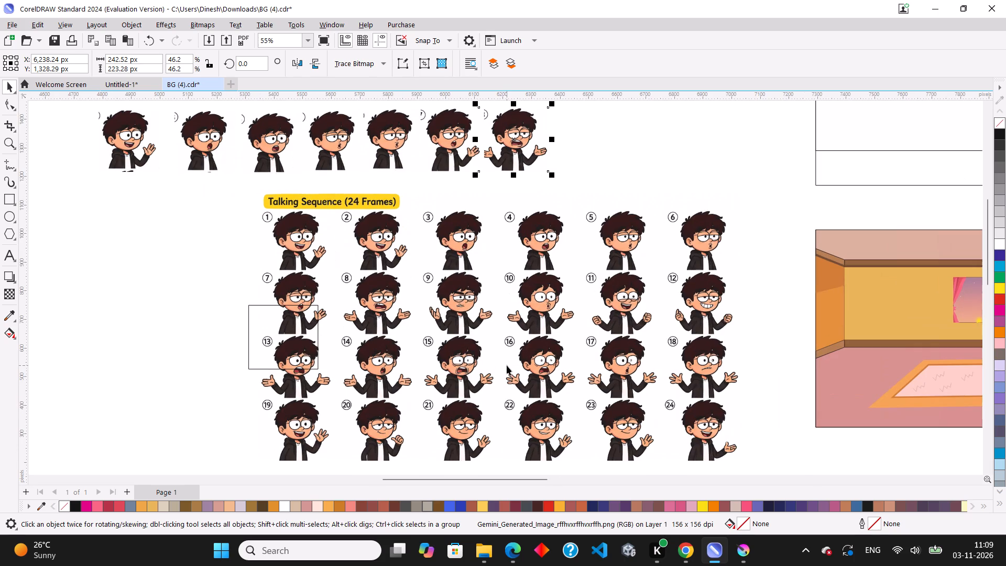
scroll(338, 414, up, 4)
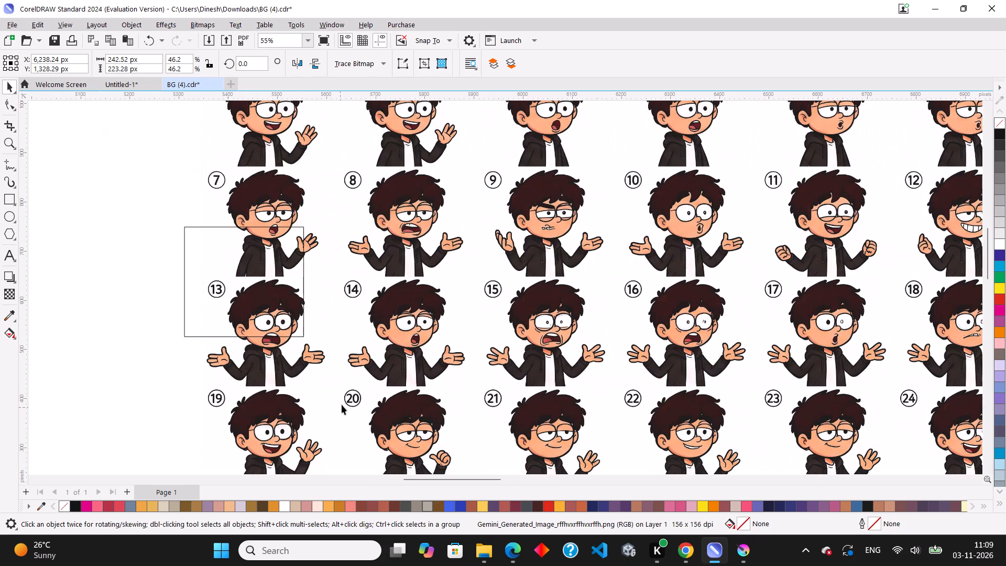
scroll(357, 398, up, 1)
scroll(254, 291, up, 1)
drag(234, 270, 367, 346)
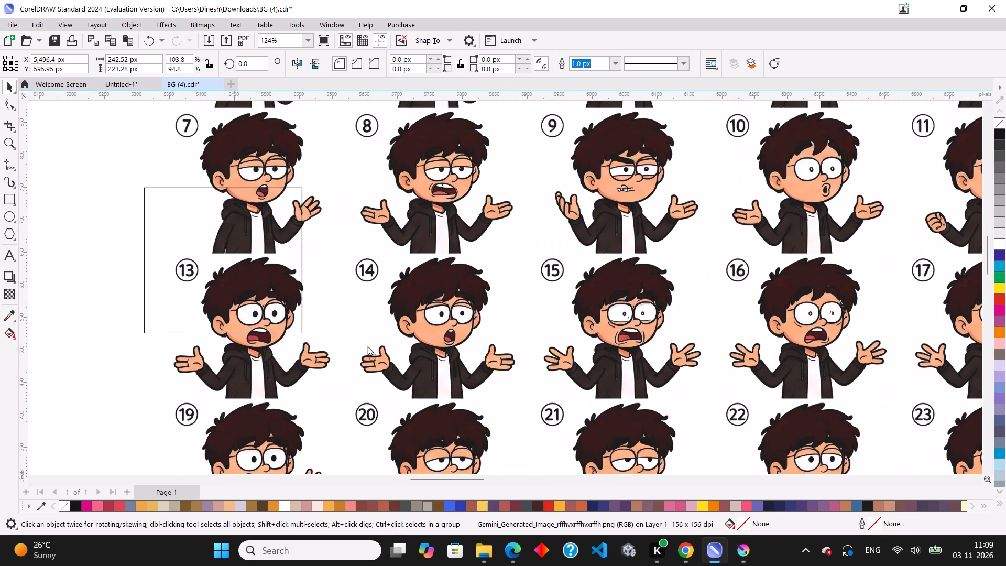
drag(367, 346, 258, 346)
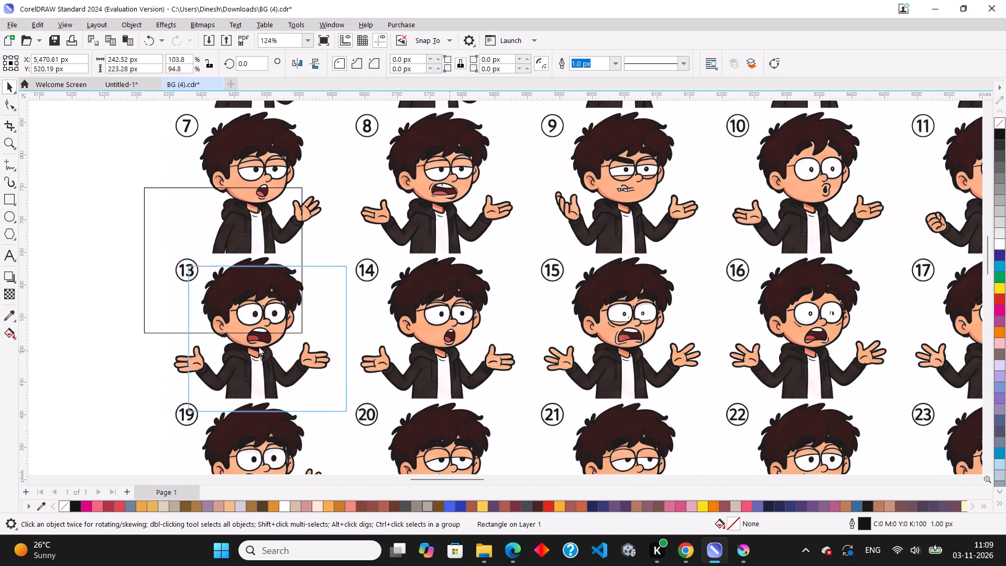
drag(258, 346, 254, 344)
scroll(251, 340, up, 3)
drag(234, 333, 247, 323)
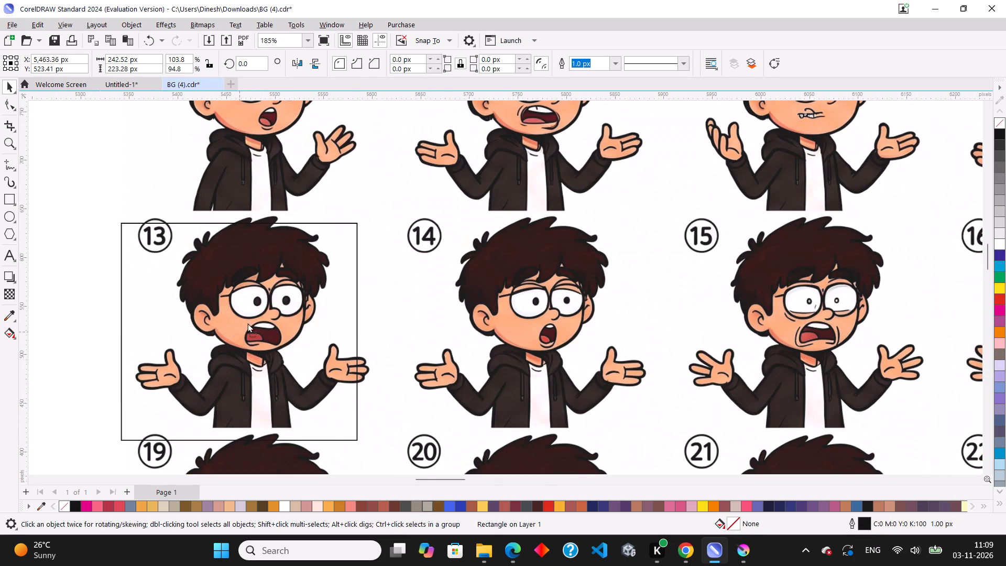
drag(247, 323, 258, 321)
scroll(279, 332, down, 2)
scroll(186, 355, up, 2)
scroll(217, 399, up, 4)
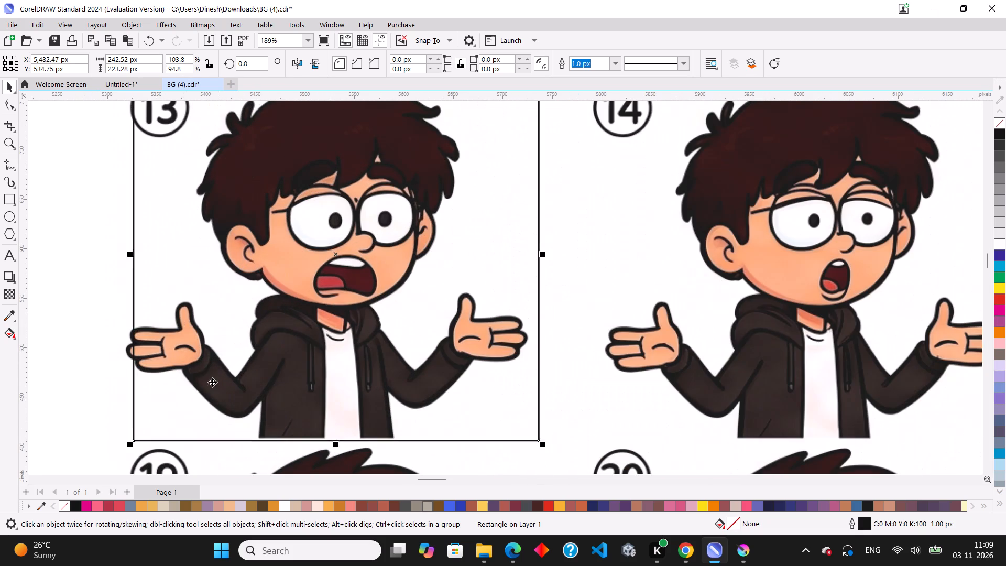
drag(211, 377, 204, 376)
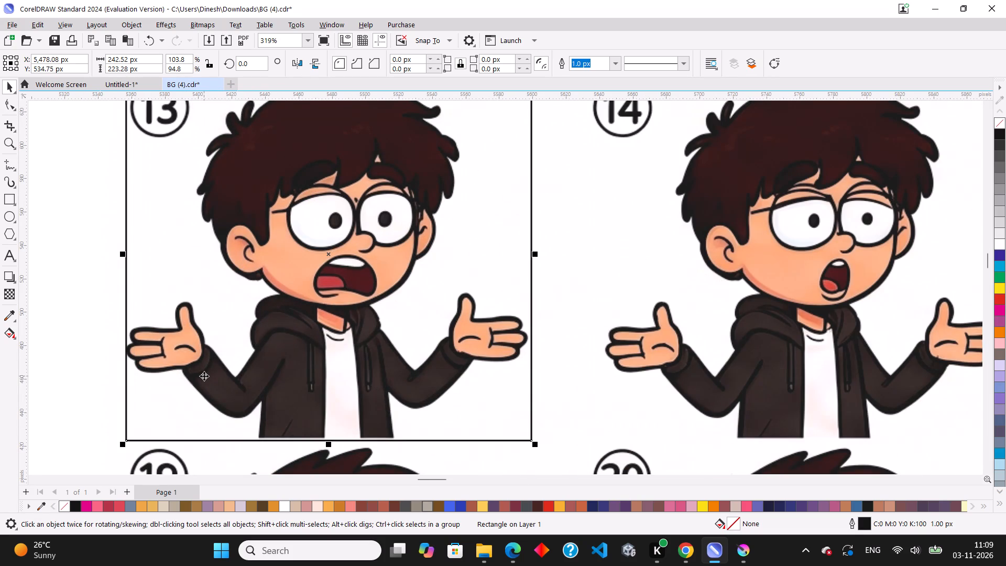
scroll(208, 380, down, 11)
scroll(272, 353, down, 2)
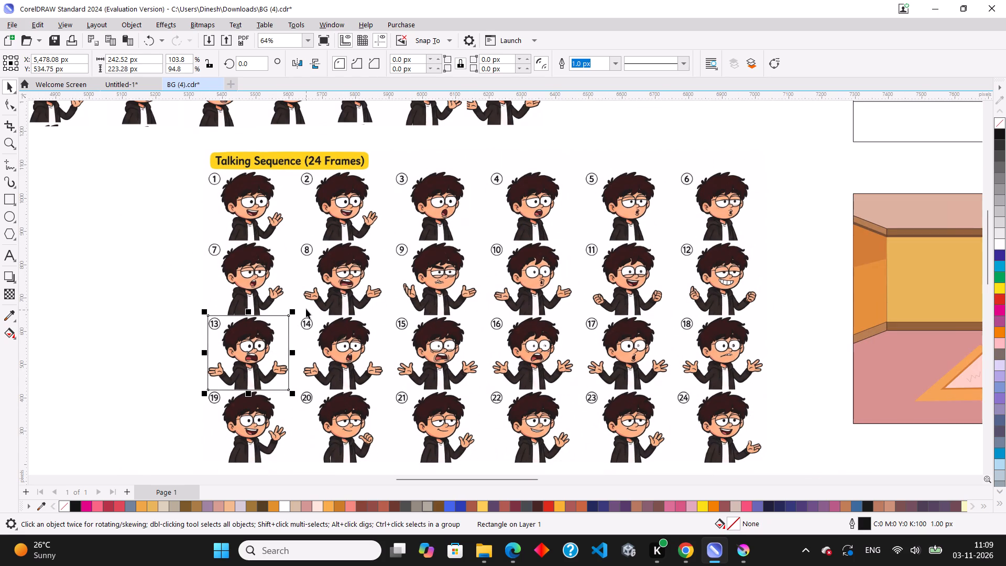
shift+click(306, 309)
click(393, 64)
Move the cropping rectangle beside the sheet and place the character 13 cutout in the row after the character 8 cutout.
scroll(310, 275, down, 3)
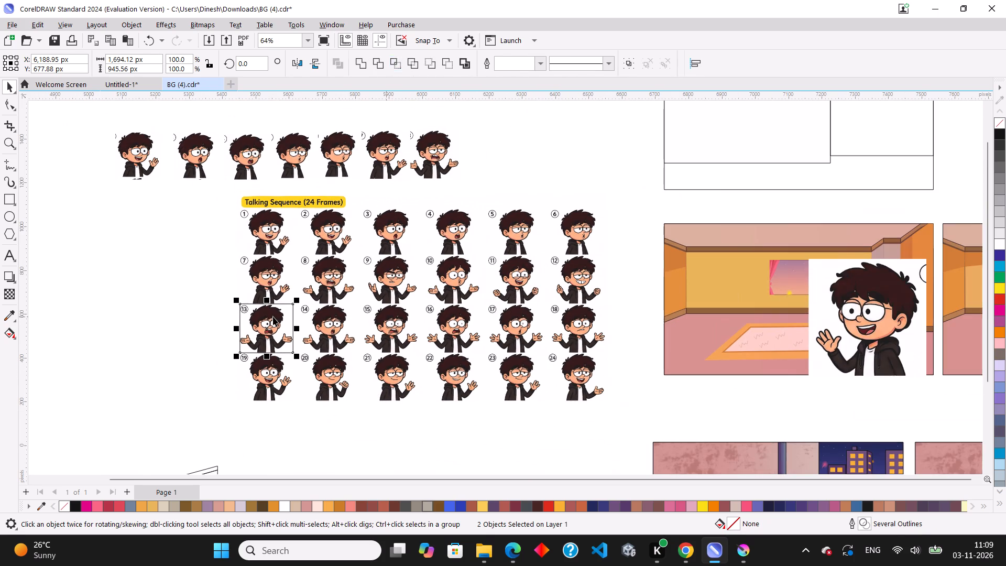
drag(273, 317, 196, 331)
click(269, 324)
drag(269, 332, 491, 154)
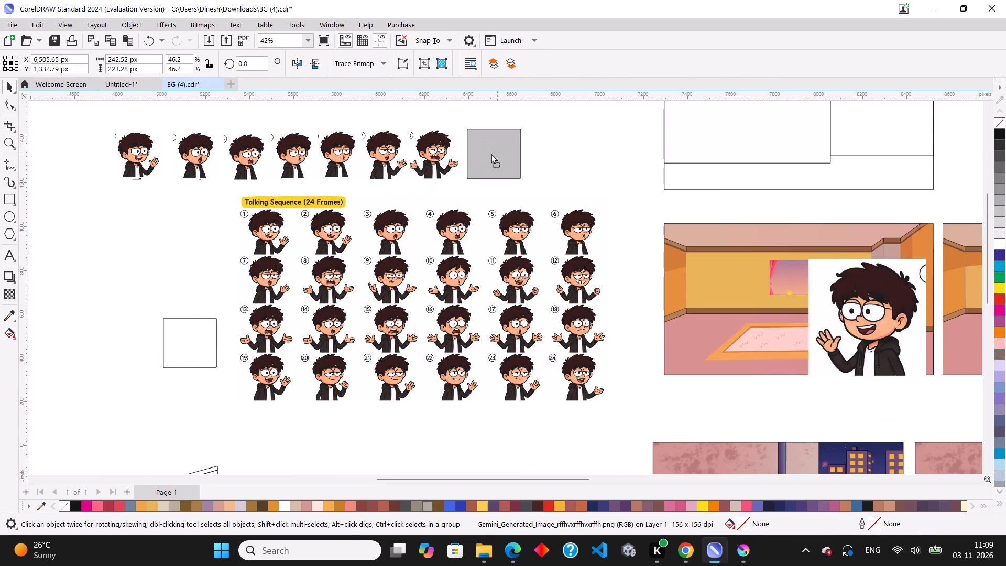
drag(491, 154, 487, 154)
Fit the cropping rectangle around character frame 14 and intersect it with the talking sheet to cut out that character.
scroll(305, 387, up, 4)
click(128, 336)
scroll(137, 310, up, 3)
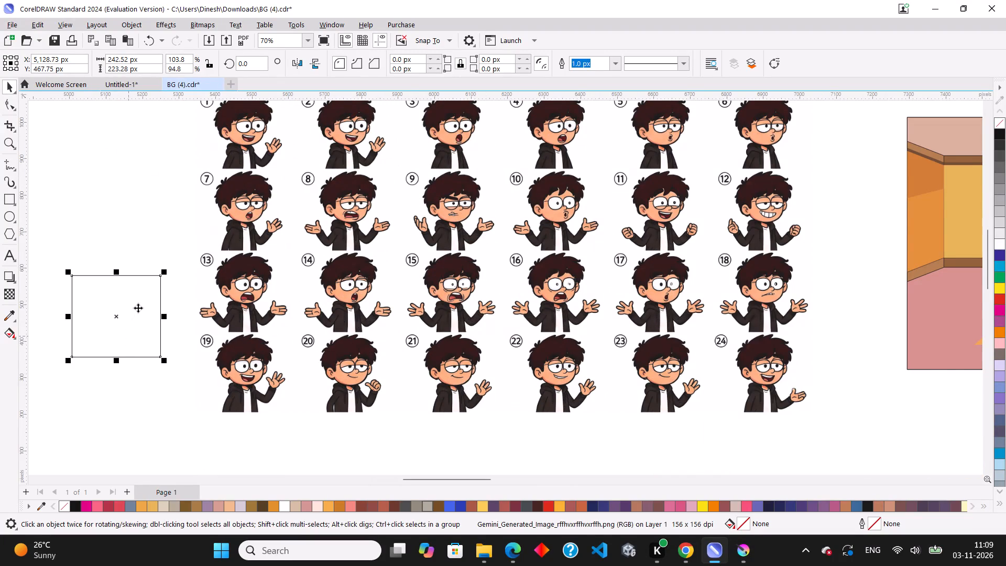
drag(135, 304, 479, 266)
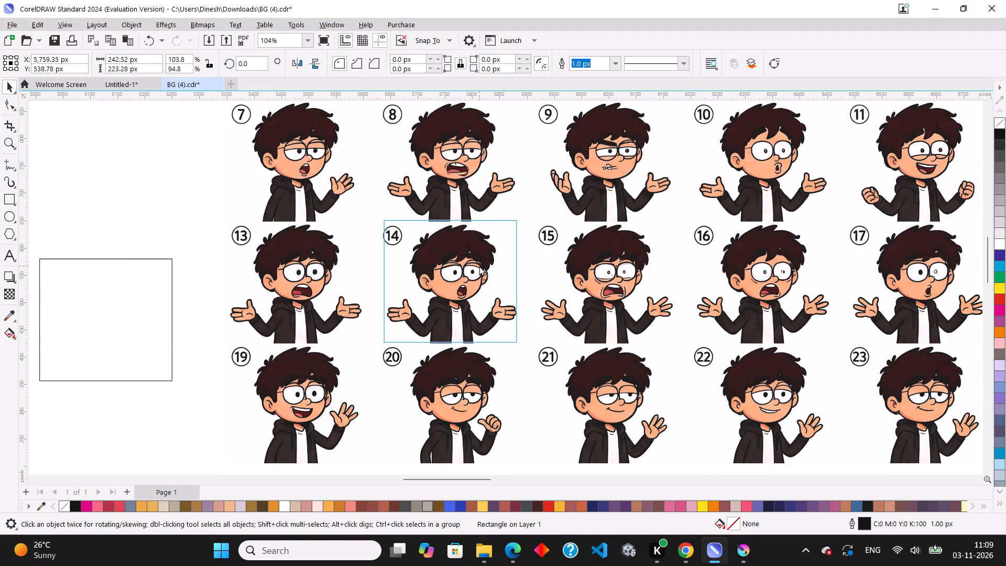
drag(479, 266, 480, 270)
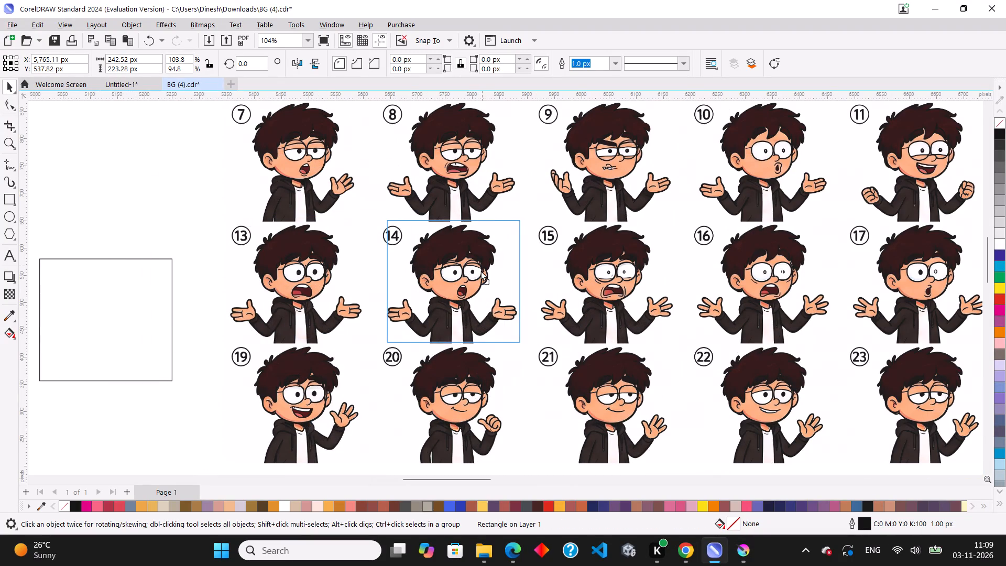
drag(480, 270, 481, 267)
shift+click(325, 275)
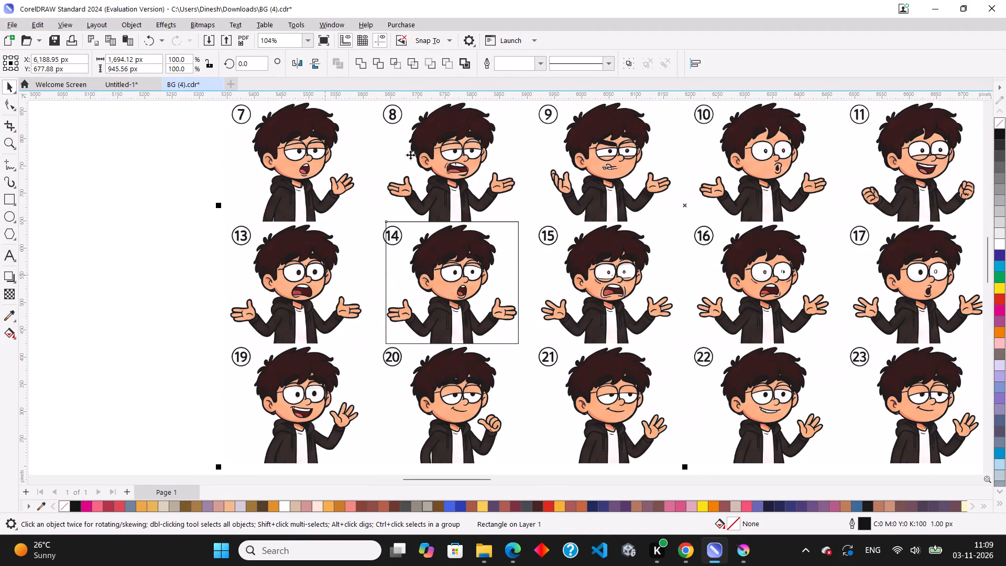
click(399, 69)
Move the cropping rectangle beside the sheet and place the character 14 cutout in the row after the character 13 cutout.
scroll(387, 338, down, 9)
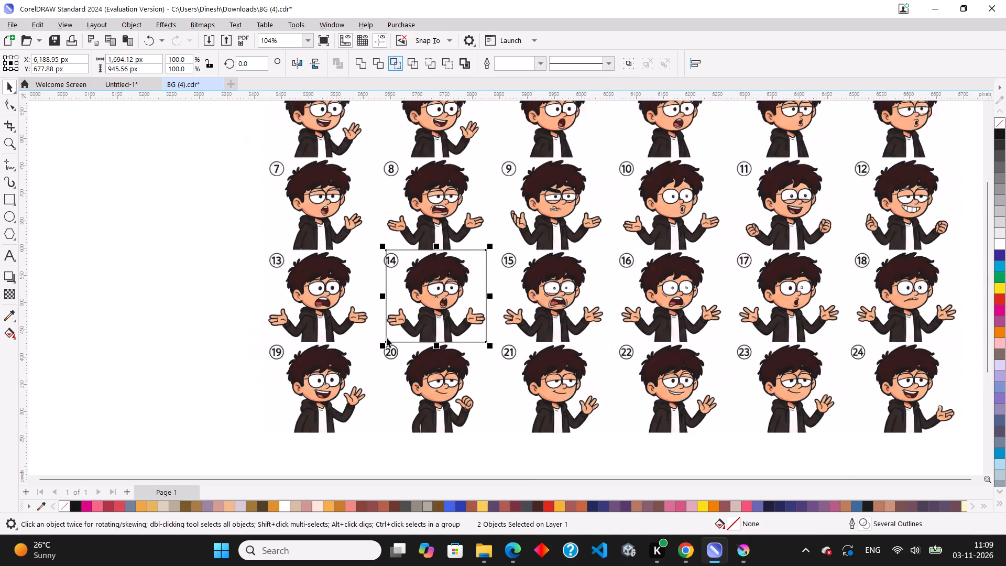
drag(408, 327, 314, 325)
click(397, 324)
drag(409, 329, 441, 291)
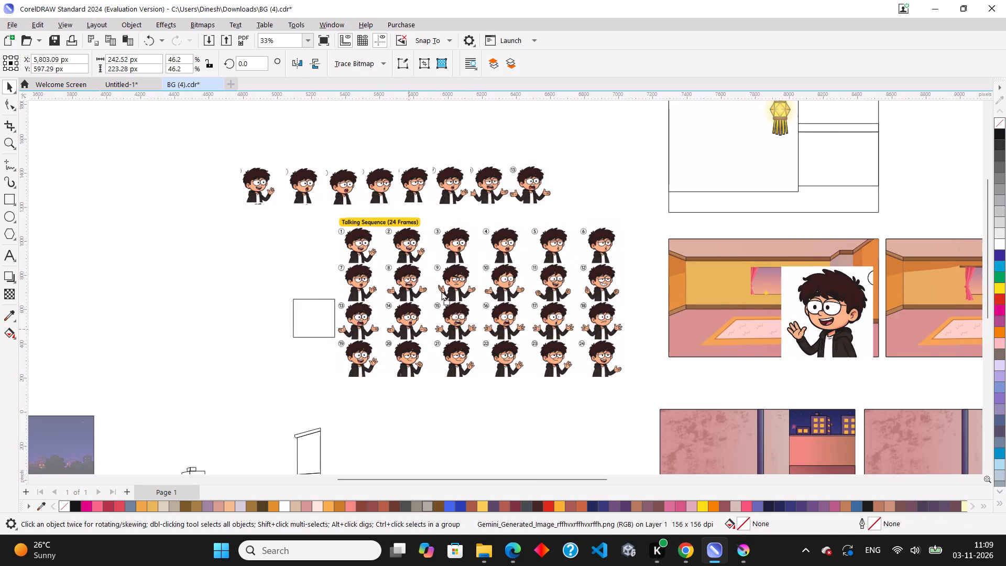
drag(441, 291, 574, 195)
Fit the cropping rectangle around character frame 17 and intersect it with the talking sheet to cut out that character.
scroll(486, 319, up, 7)
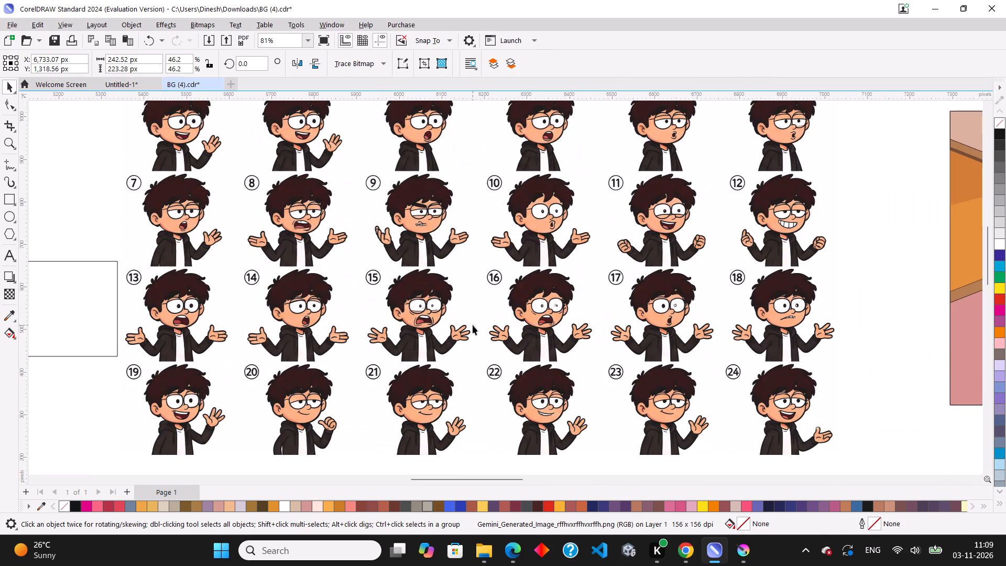
click(47, 317)
drag(47, 317, 275, 330)
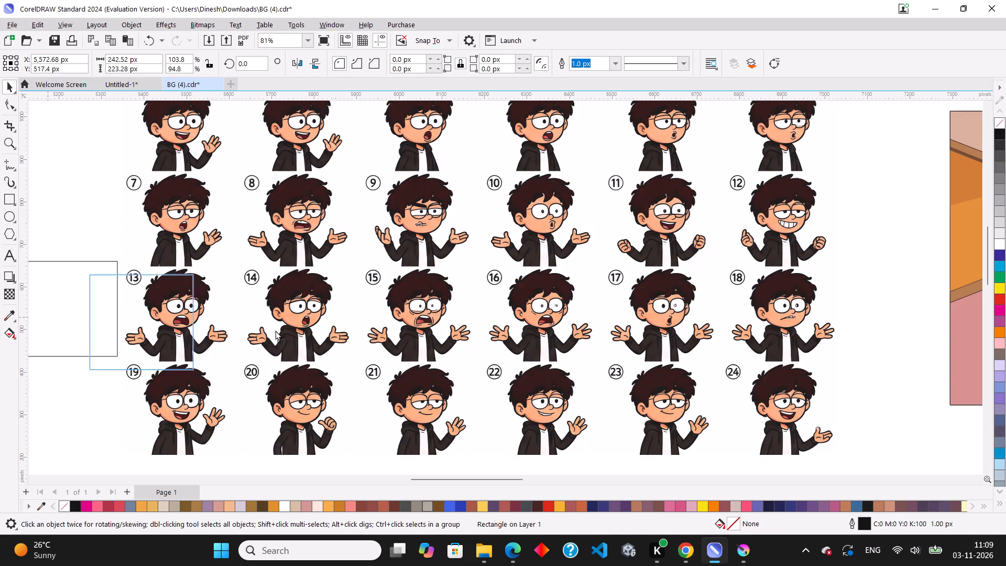
drag(275, 330, 640, 328)
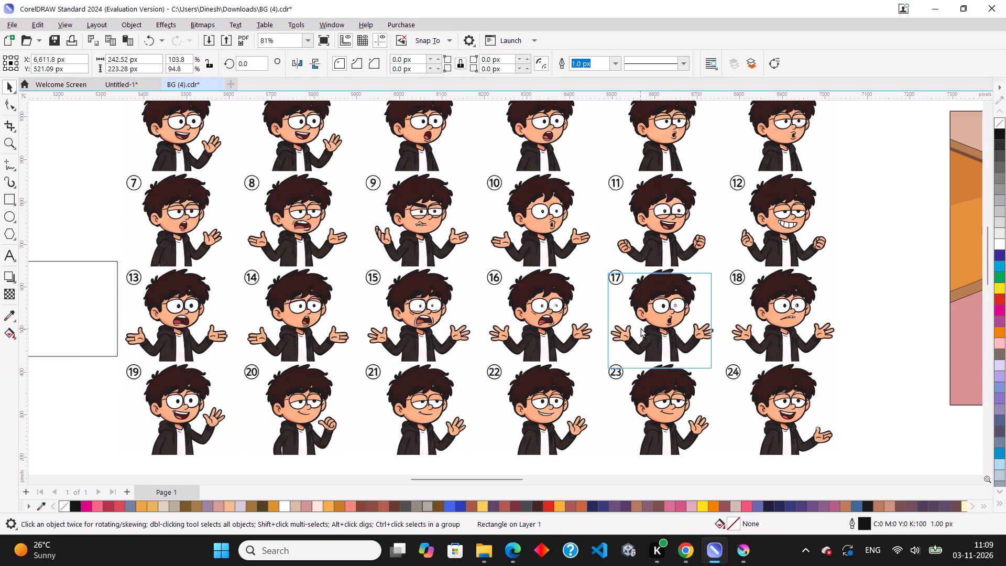
drag(640, 328, 642, 324)
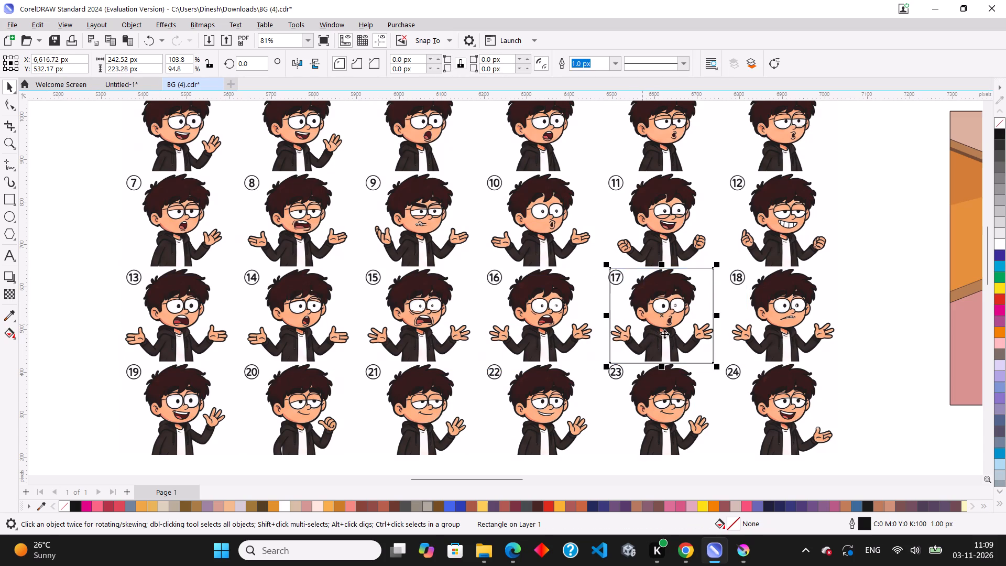
scroll(664, 334, up, 12)
click(654, 367)
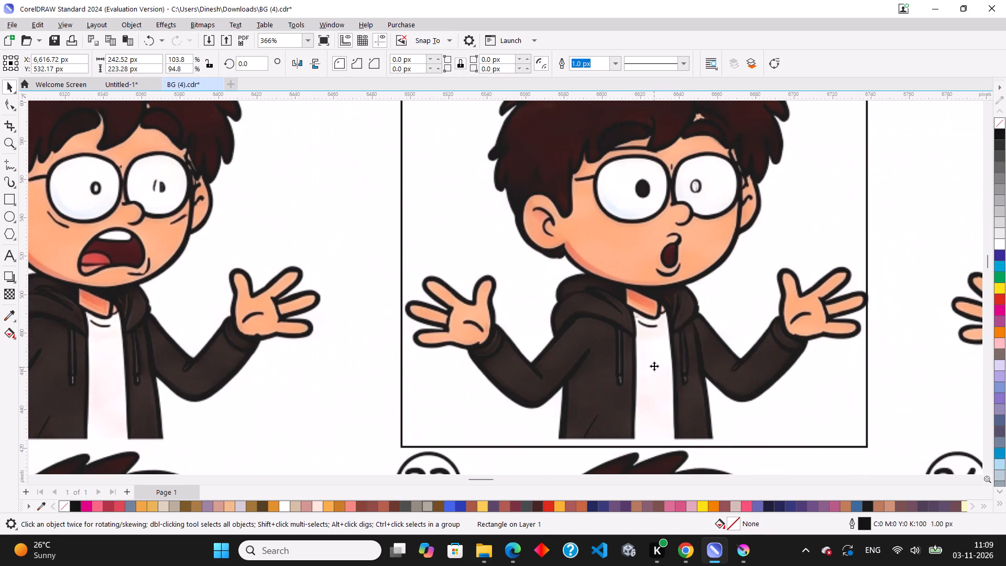
scroll(655, 363, down, 5)
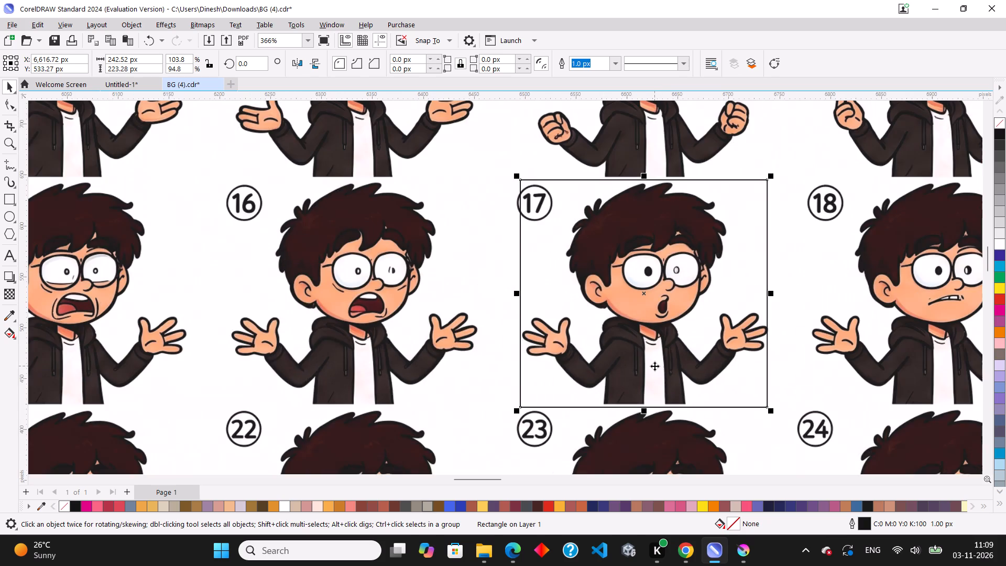
scroll(654, 366, down, 9)
shift+click(548, 361)
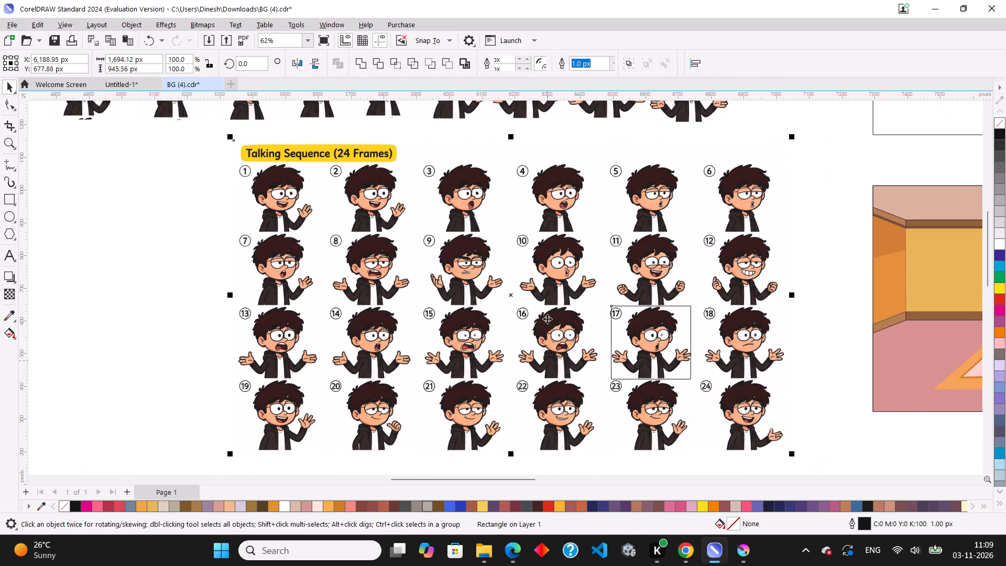
click(400, 63)
Move the cropping rectangle beside the sheet and place the character 17 cutout in the row after the character 14 cutout.
scroll(516, 321, down, 4)
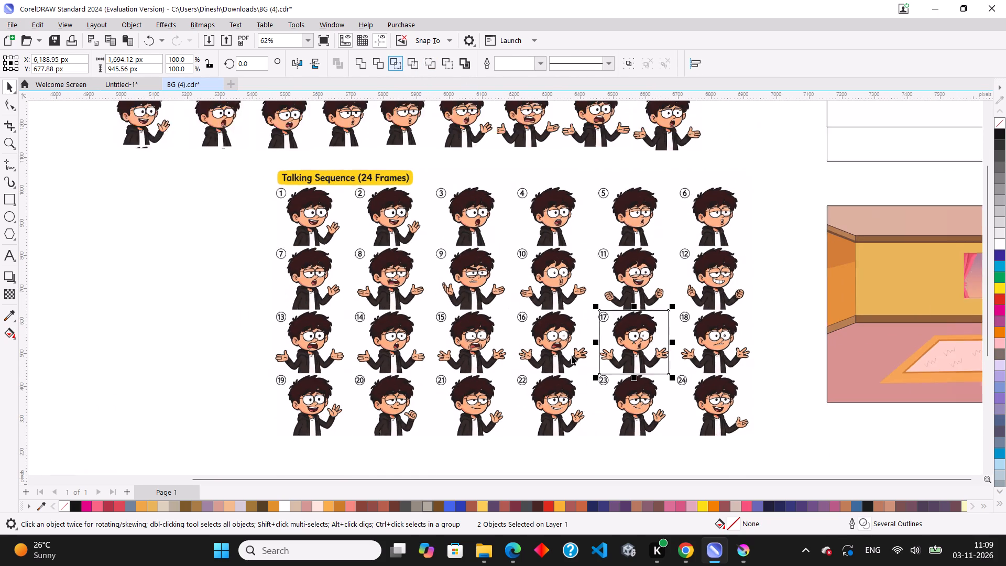
drag(608, 354, 282, 353)
click(621, 352)
drag(622, 352, 622, 352)
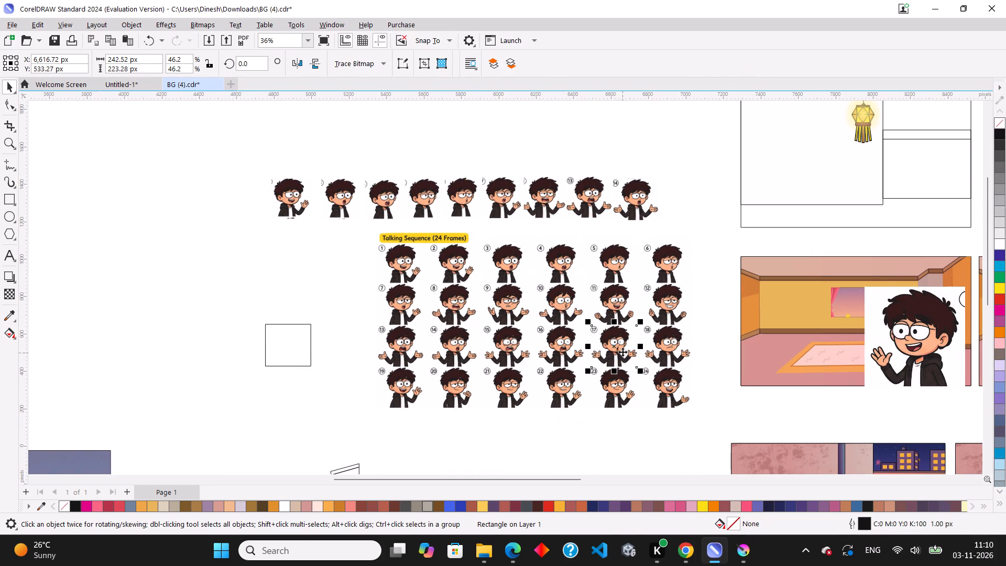
drag(622, 352, 688, 210)
click(509, 144)
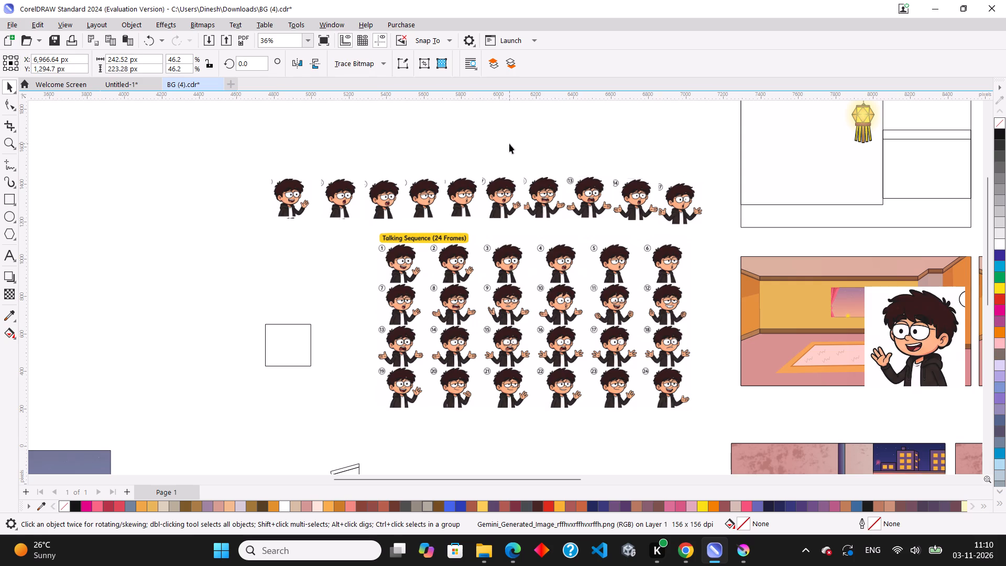
Move the talking sheet down to about X 6130, Y 213 px, leaving free space below the row of cutouts.
scroll(313, 248, down, 2)
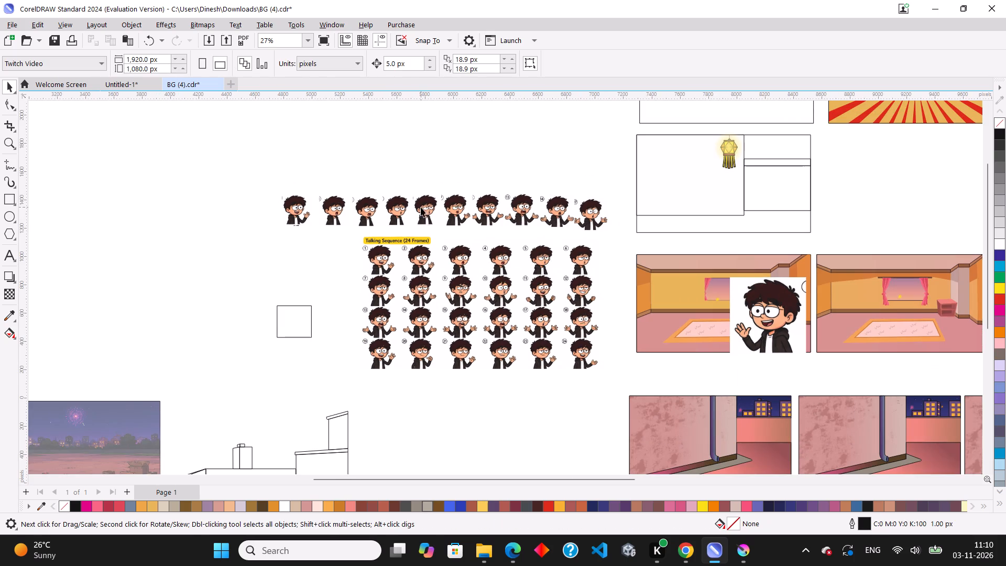
scroll(423, 215, up, 3)
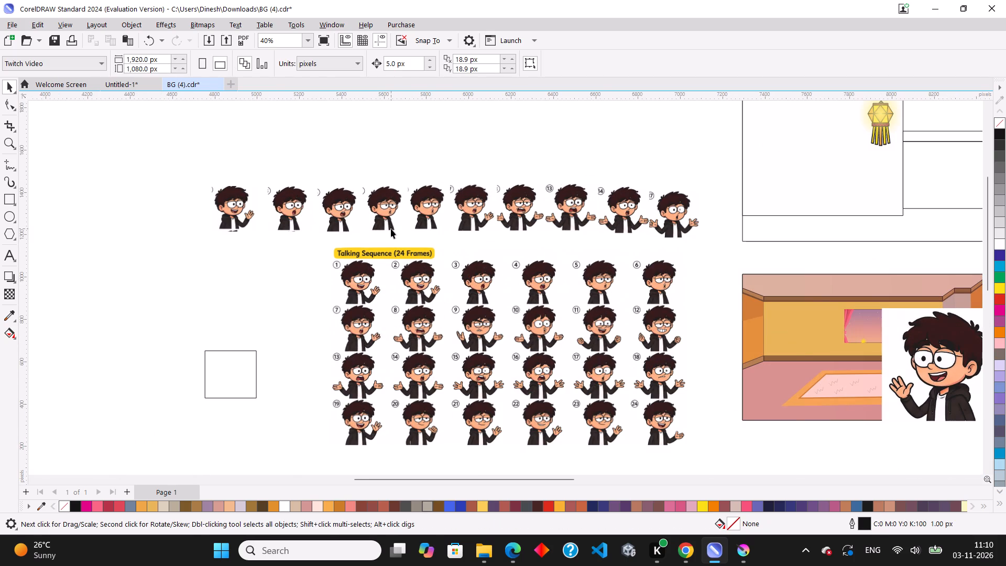
scroll(391, 228, down, 2)
scroll(482, 372, up, 2)
click(472, 360)
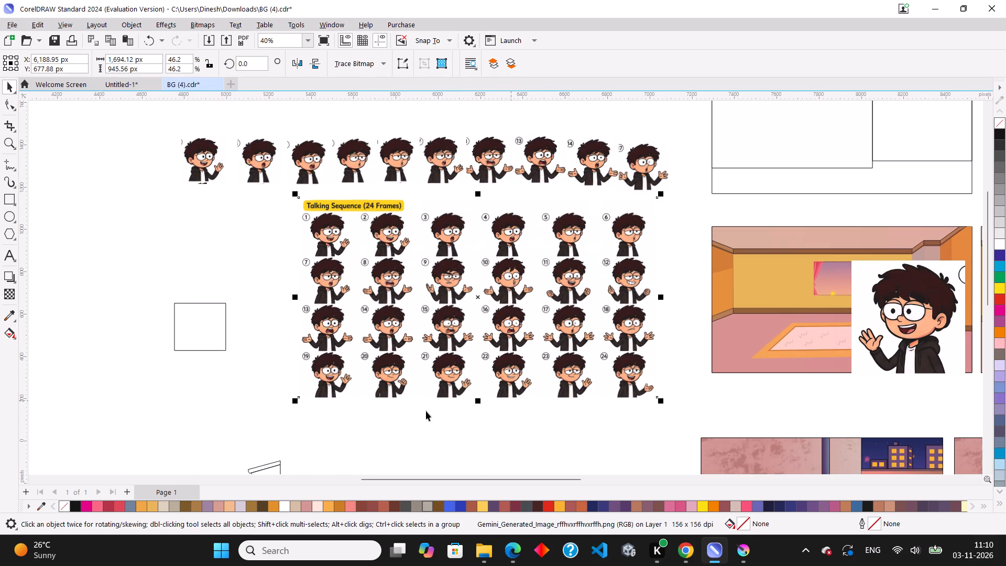
scroll(371, 401, up, 3)
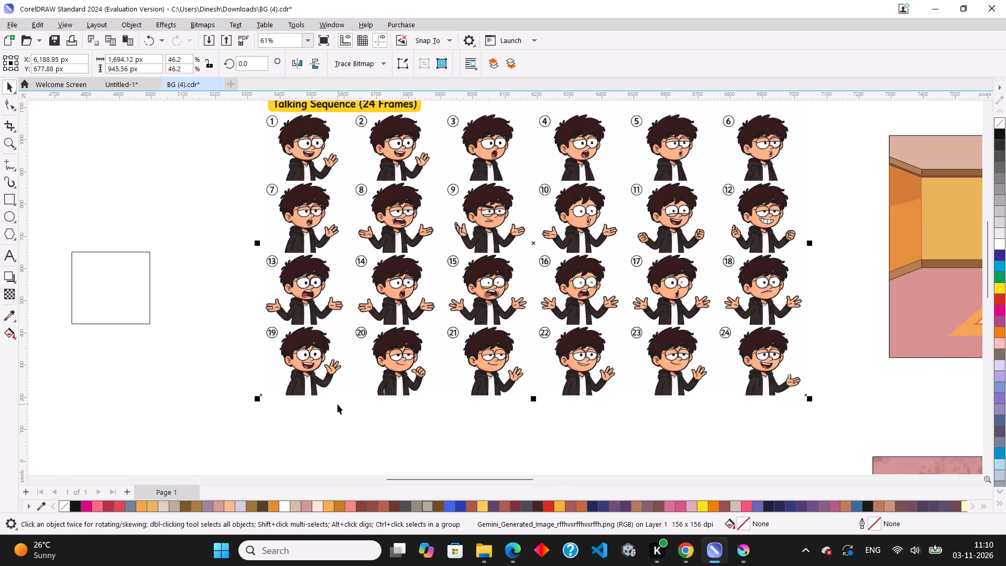
scroll(365, 343, down, 4)
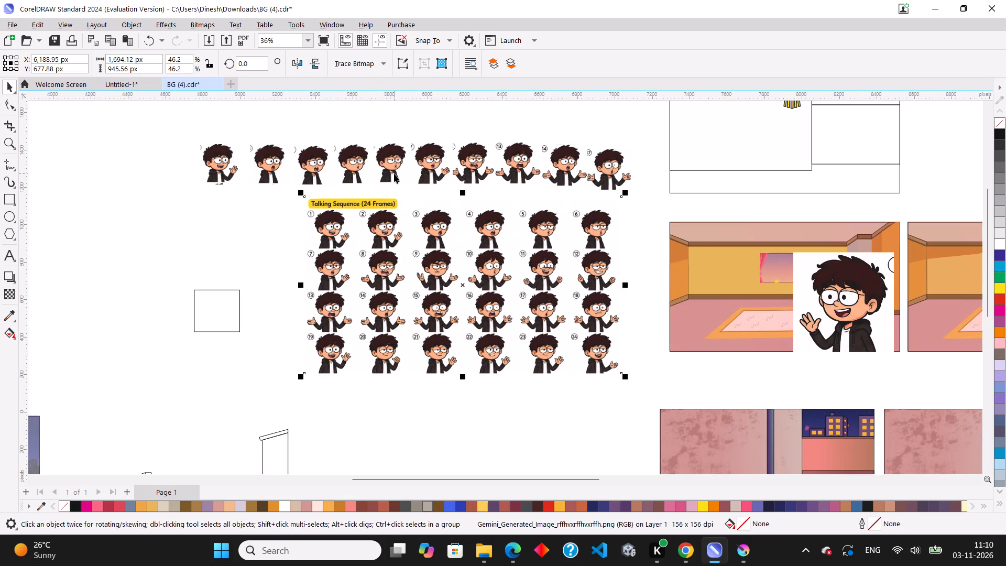
click(461, 303)
drag(493, 306, 482, 393)
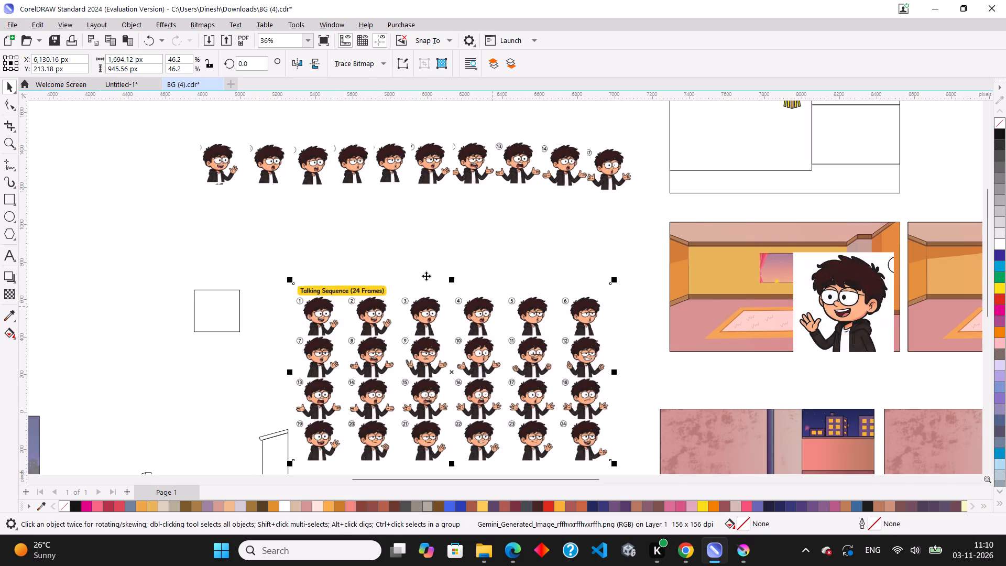
Copy the 538.72 px width value of the large character image on the first room background.
scroll(423, 275, down, 4)
scroll(679, 297, up, 1)
click(679, 296)
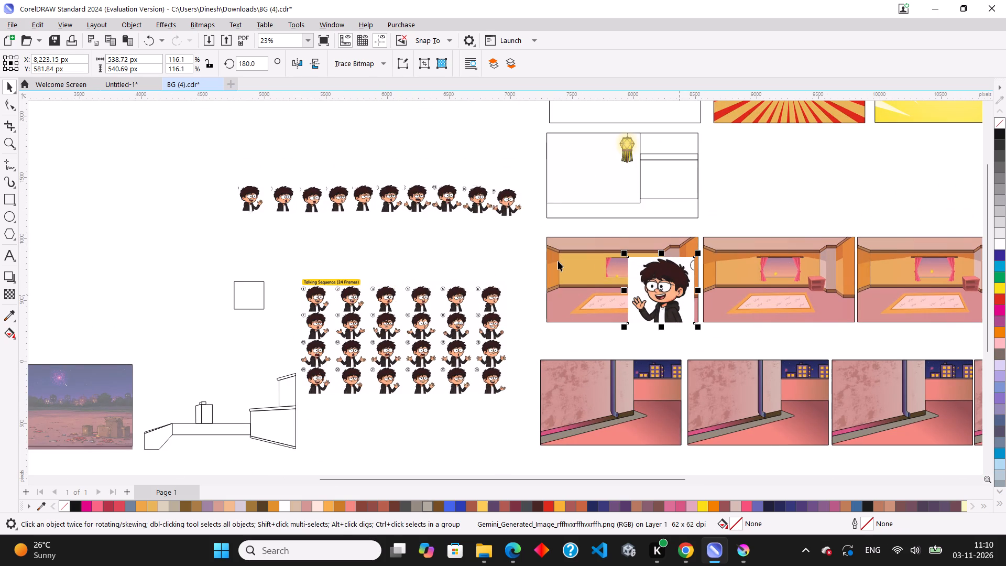
scroll(302, 161, up, 1)
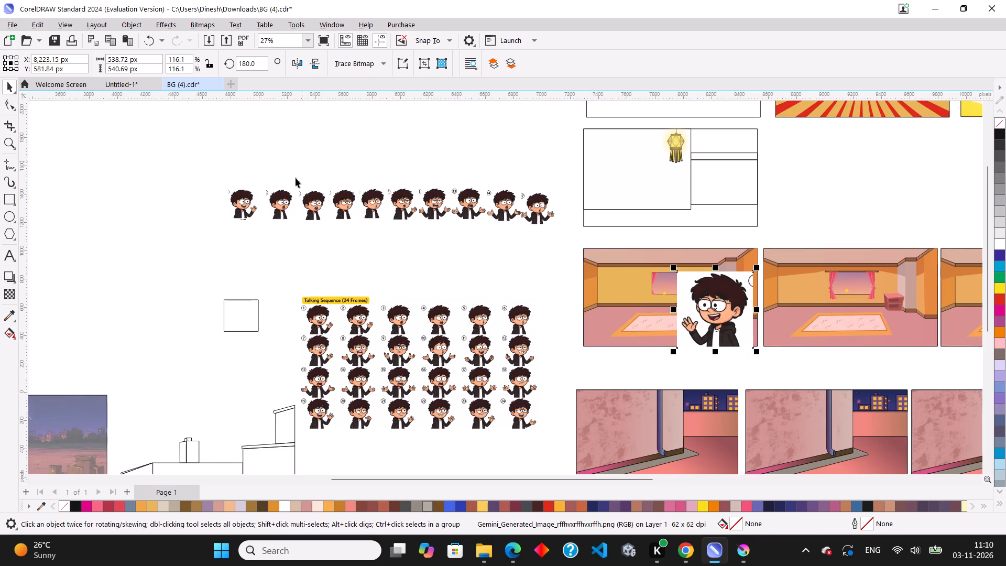
click(244, 203)
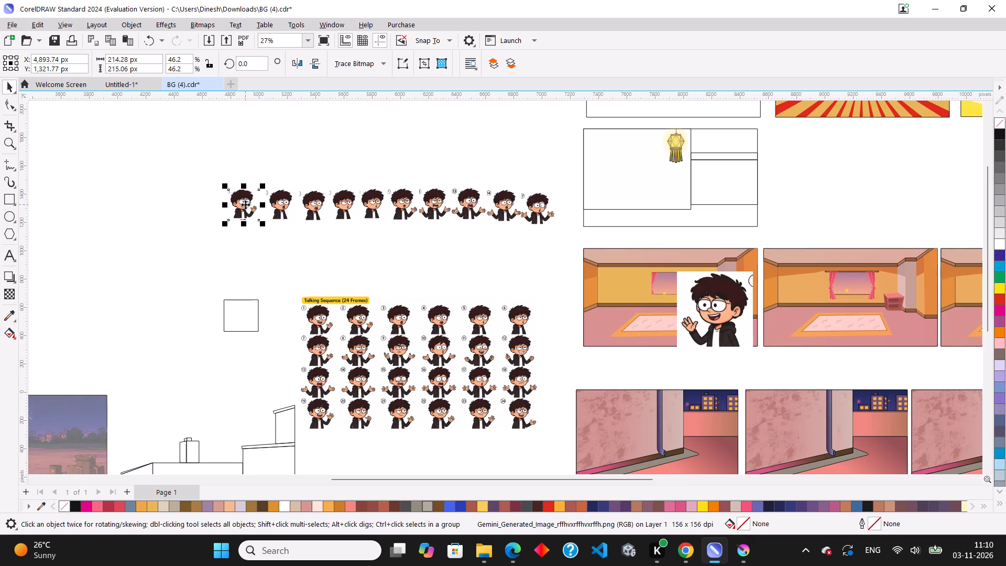
click(717, 311)
drag(153, 61, 153, 61)
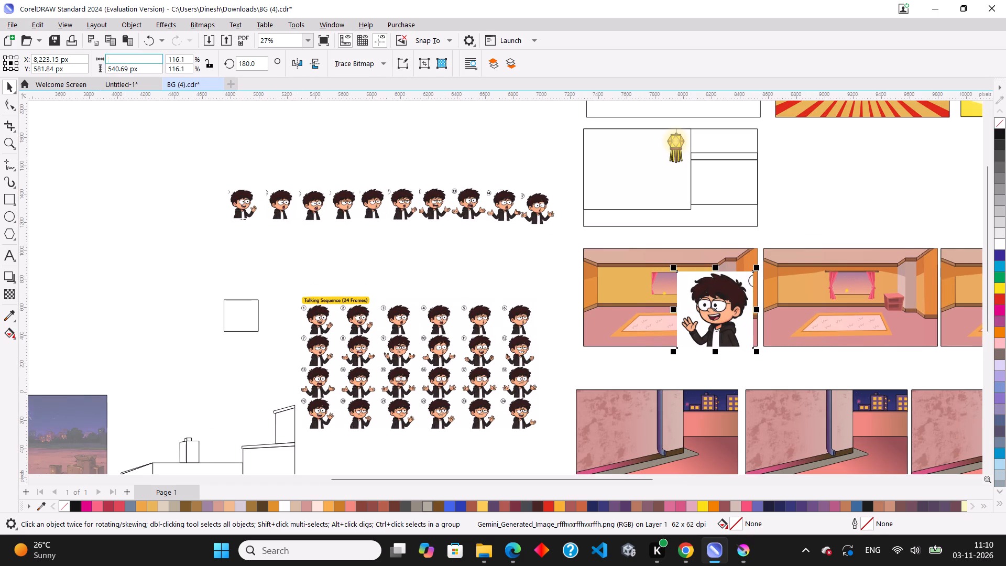
drag(153, 61, 77, 66)
key(ctrl+c)
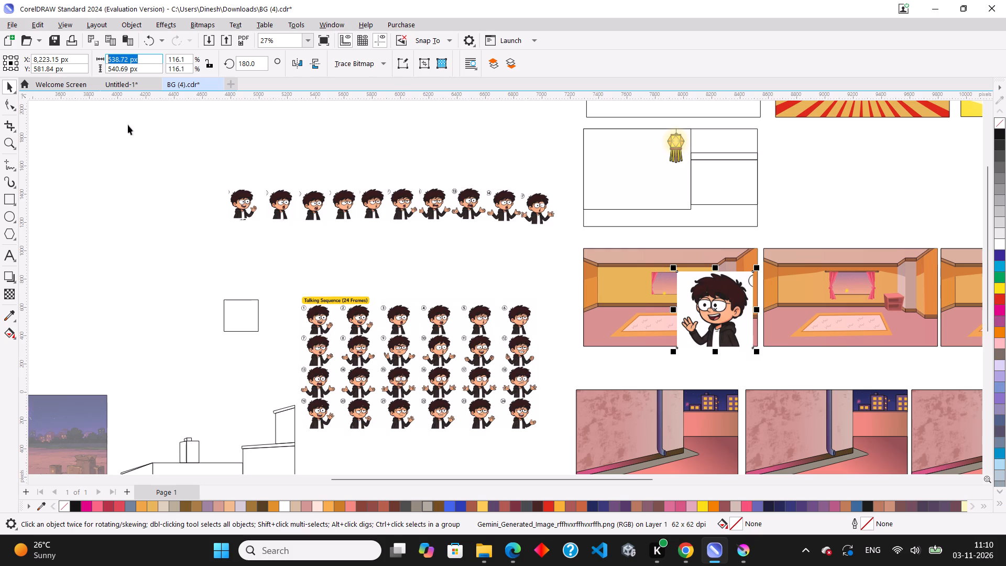
Enlarge the first row cutout to 538.72 px wide with its proportions locked, and move it away from the other cutouts.
click(248, 214)
click(213, 62)
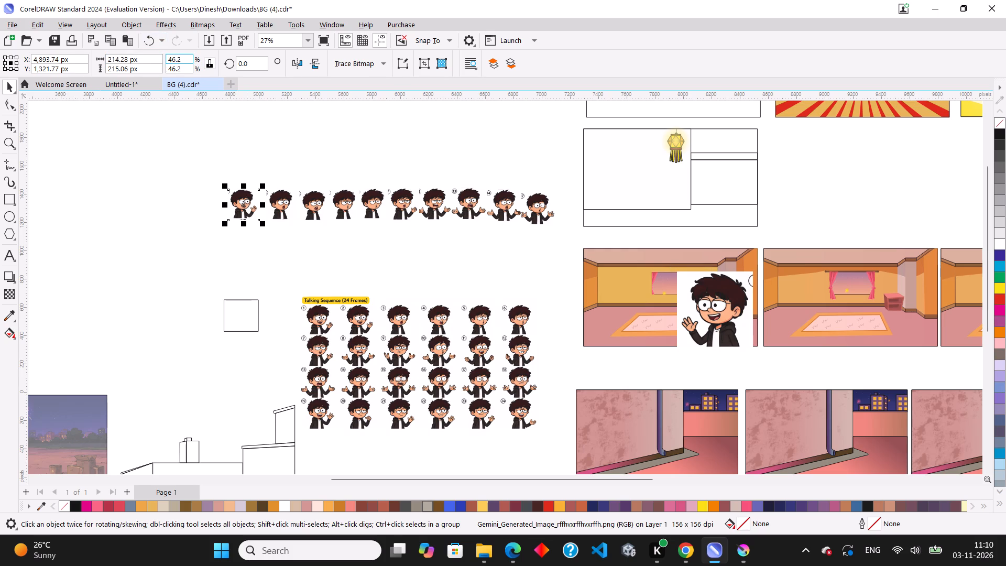
drag(146, 60, 76, 67)
key(ctrl+v)
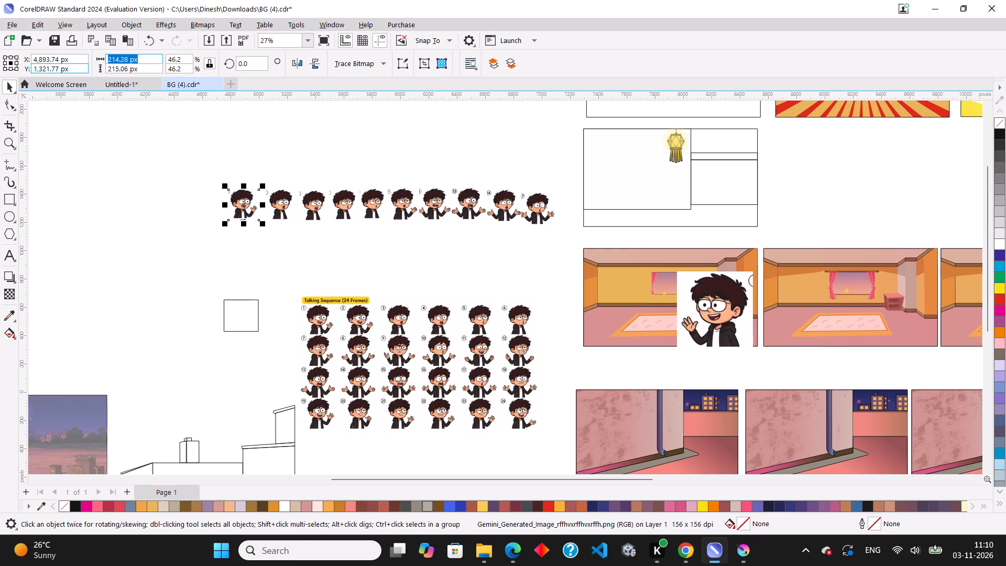
key(Return)
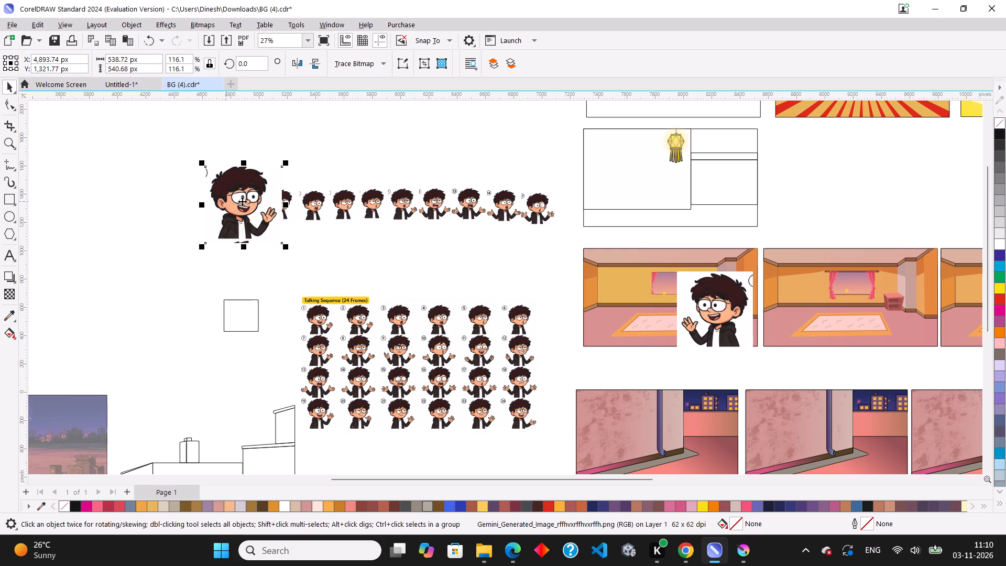
drag(245, 201, 127, 200)
Enlarge the second row cutout proportionally to 538.72 px wide and place it next to the enlarged first cutout.
click(280, 199)
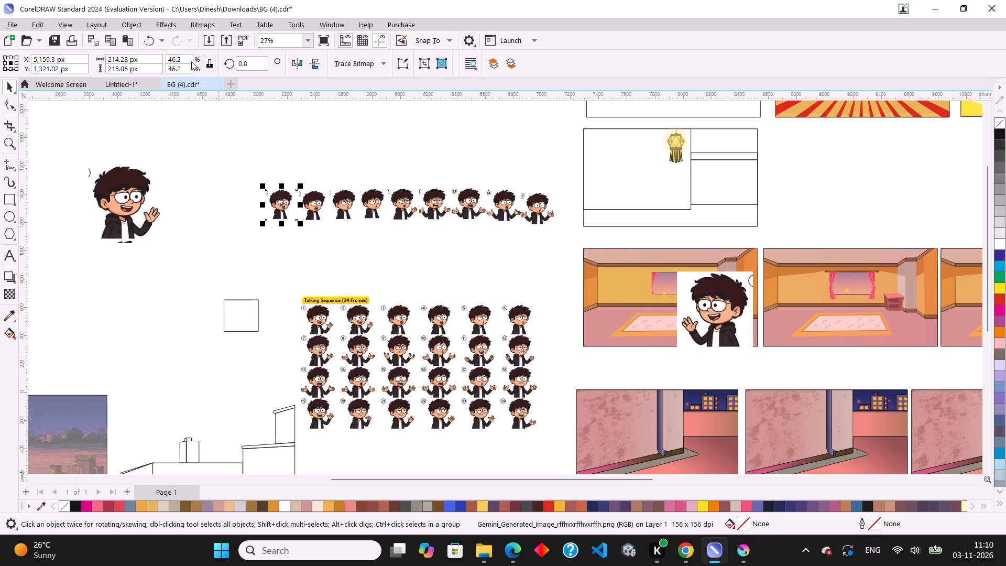
drag(141, 55, 67, 70)
key(ctrl+v)
key(Return)
ctrl+drag(297, 223, 239, 219)
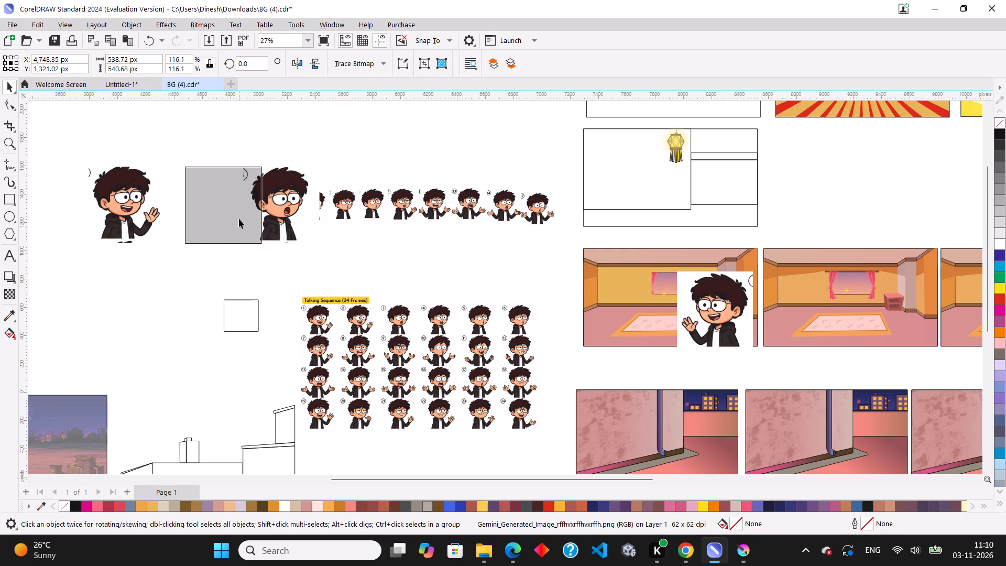
Enlarge the third row cutout proportionally to 538.72 px wide.
click(314, 207)
drag(147, 61, 58, 61)
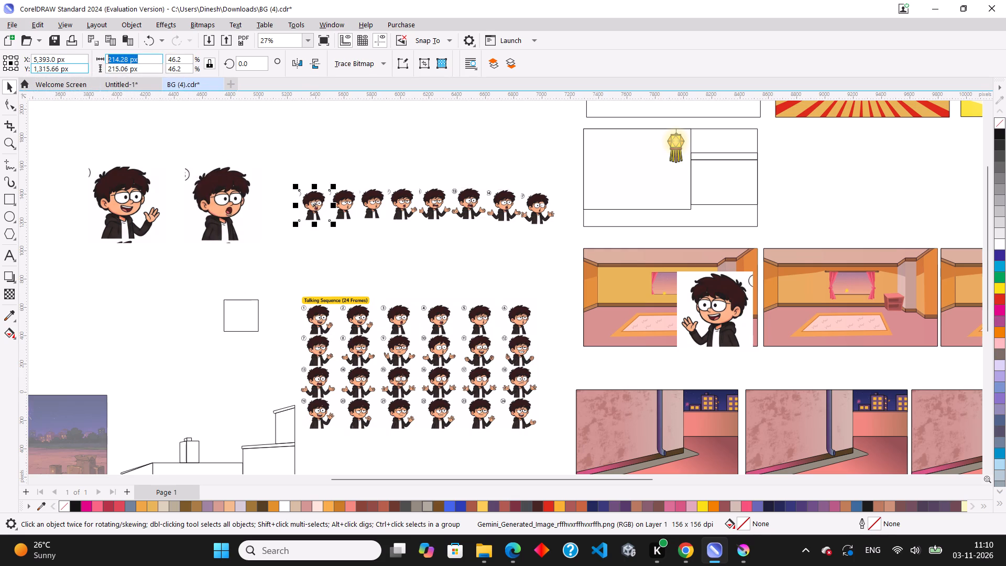
key(ctrl+v)
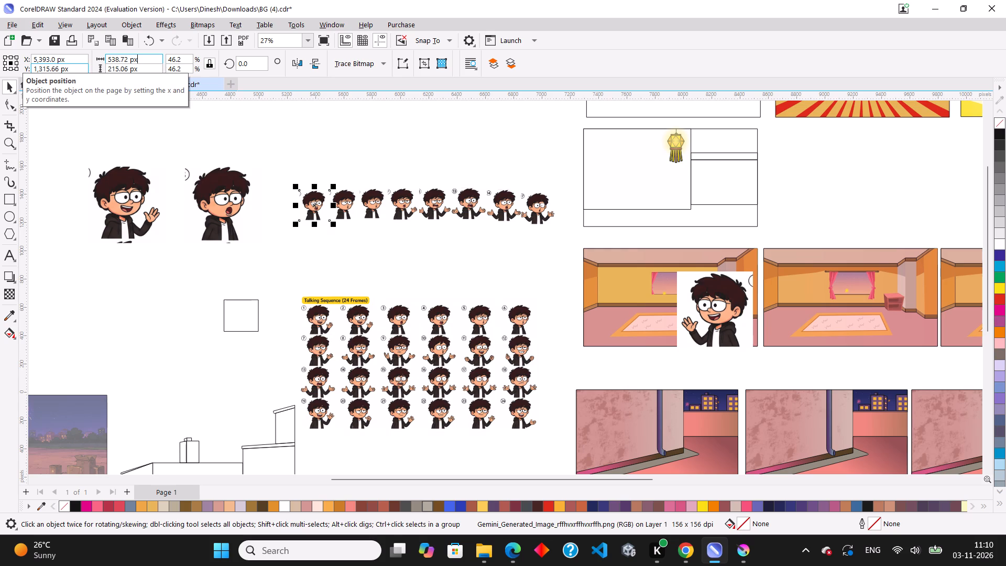
key(Return)
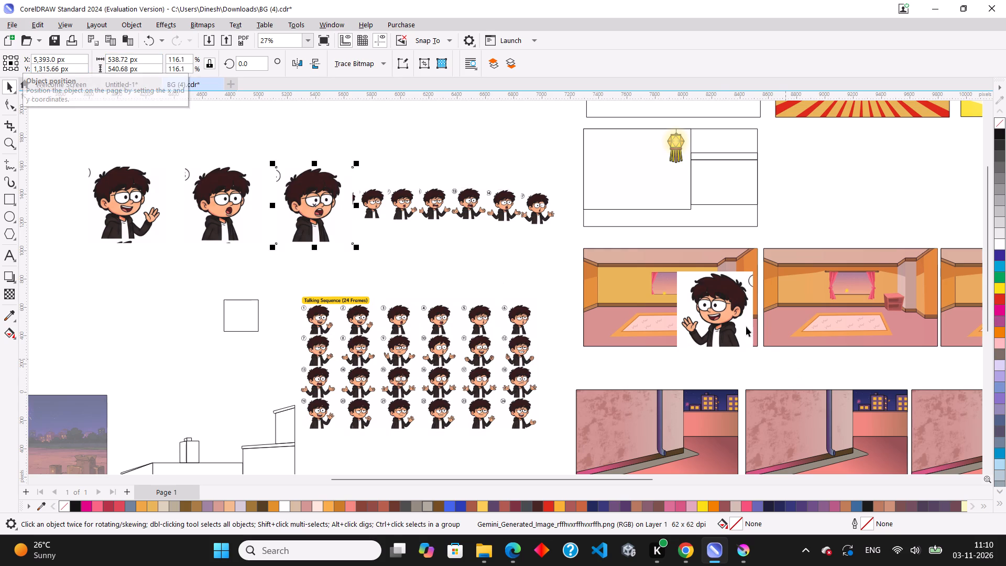
Export only the large waving character on the first room background to Downloads as a JPG named 1, keeping 96 dpi.
click(722, 319)
key(ctrl+e)
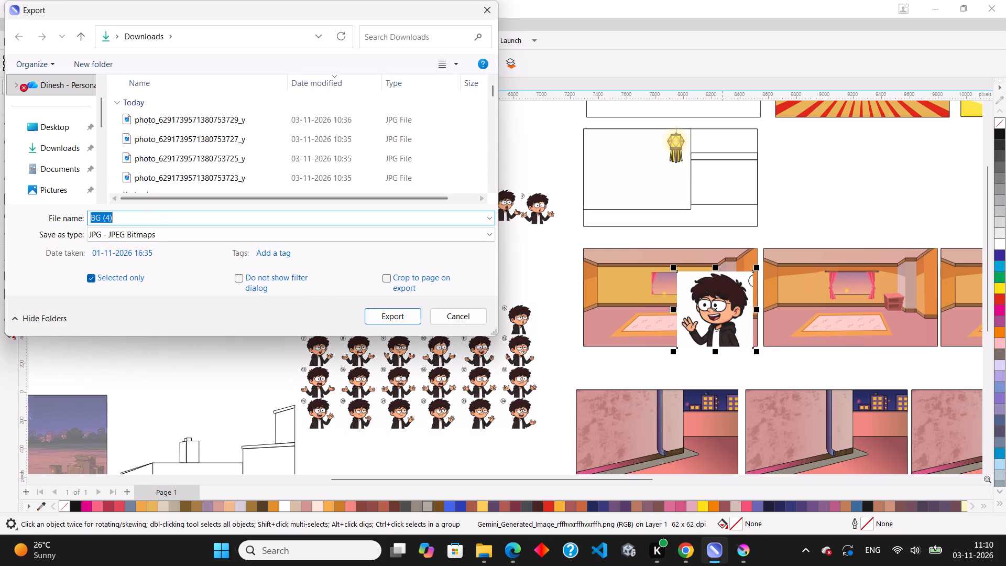
key(1)
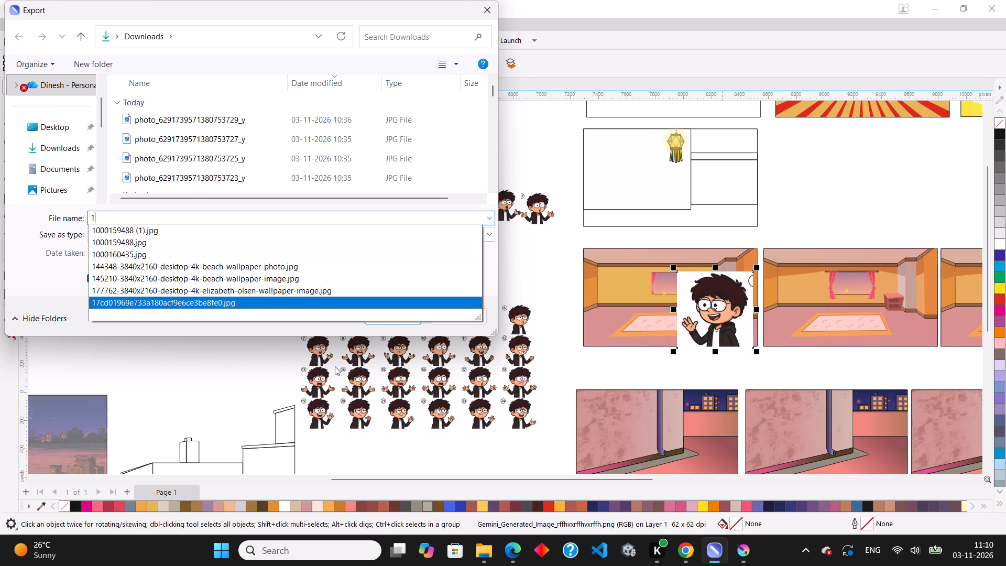
click(173, 382)
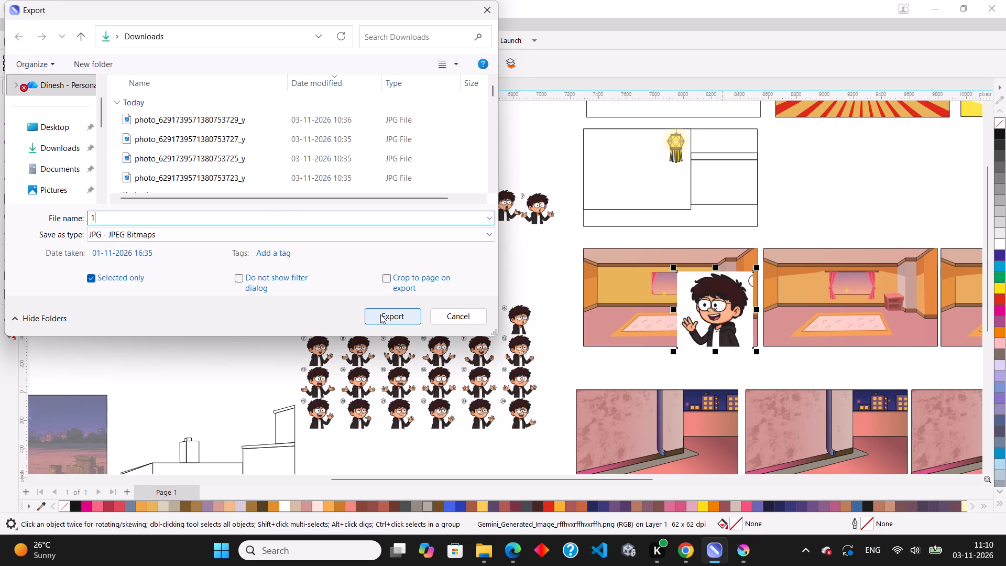
click(381, 314)
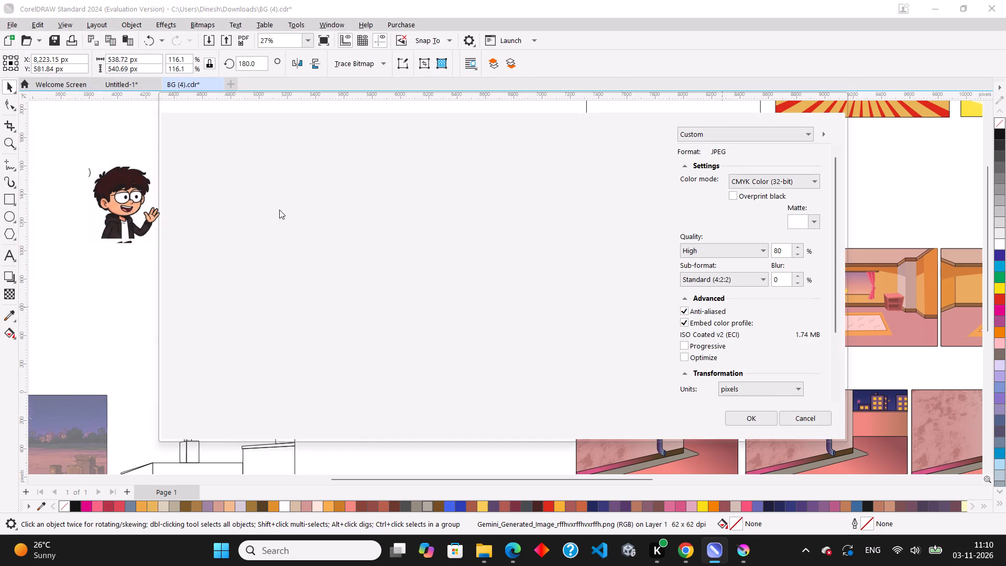
scroll(830, 305, down, 9)
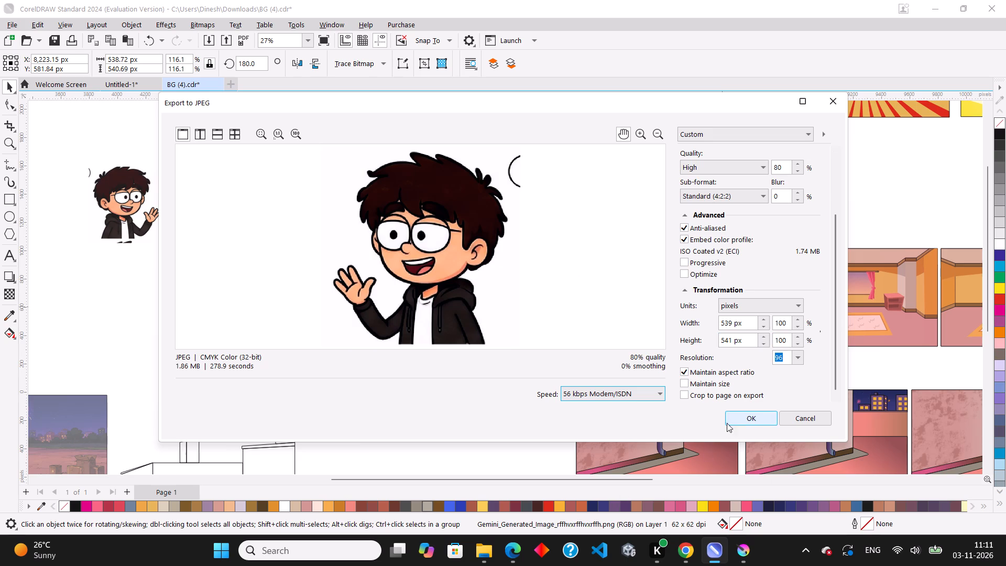
click(757, 418)
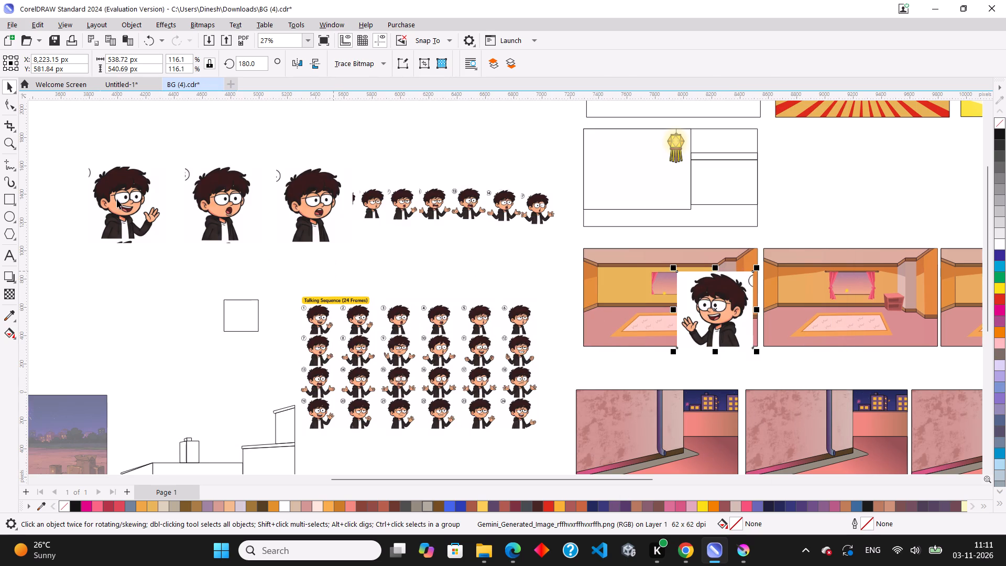
Mirror the first enlarged cutout horizontally and export only it to Downloads as a JPG named 2.
click(113, 194)
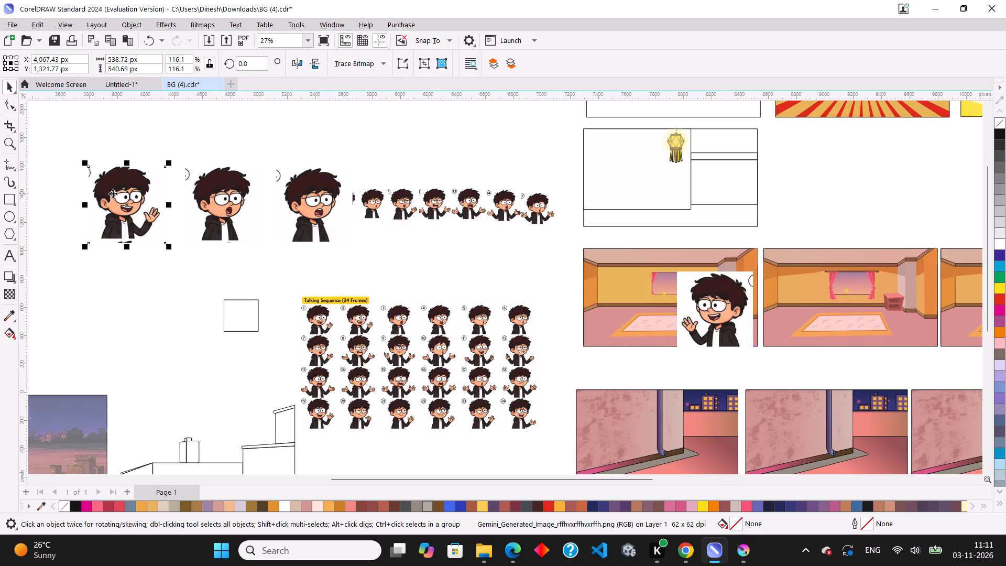
click(298, 67)
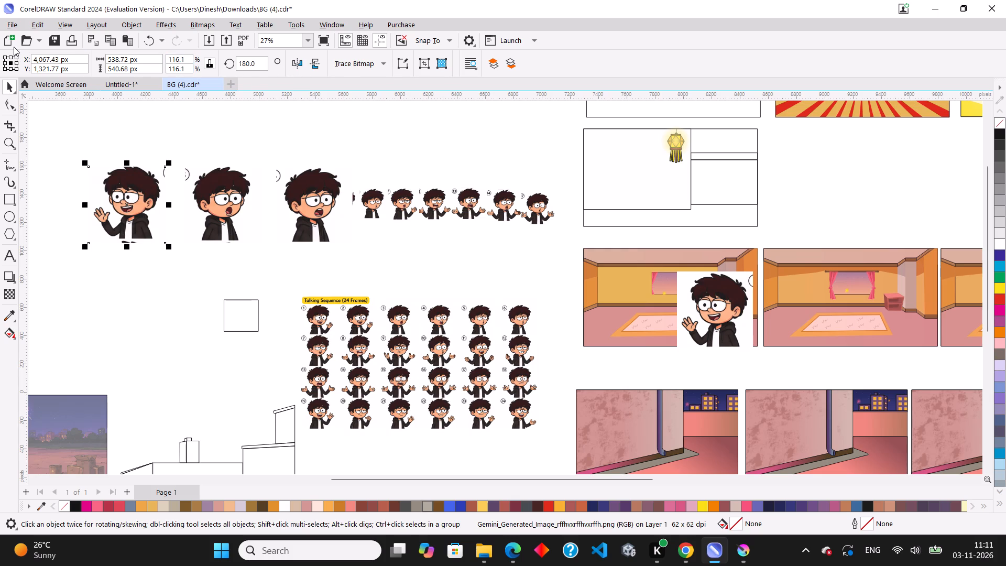
key(ctrl+e)
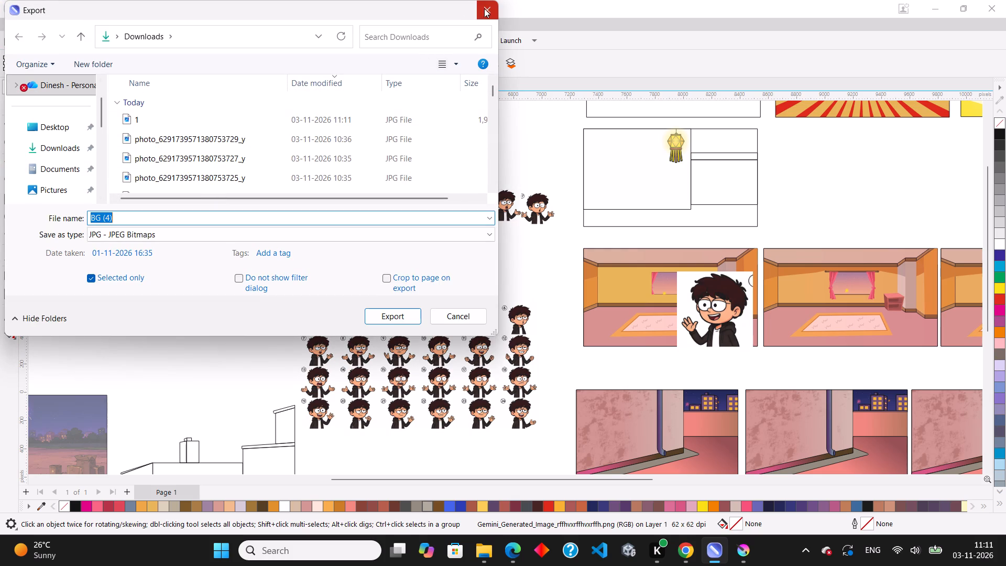
click(67, 145)
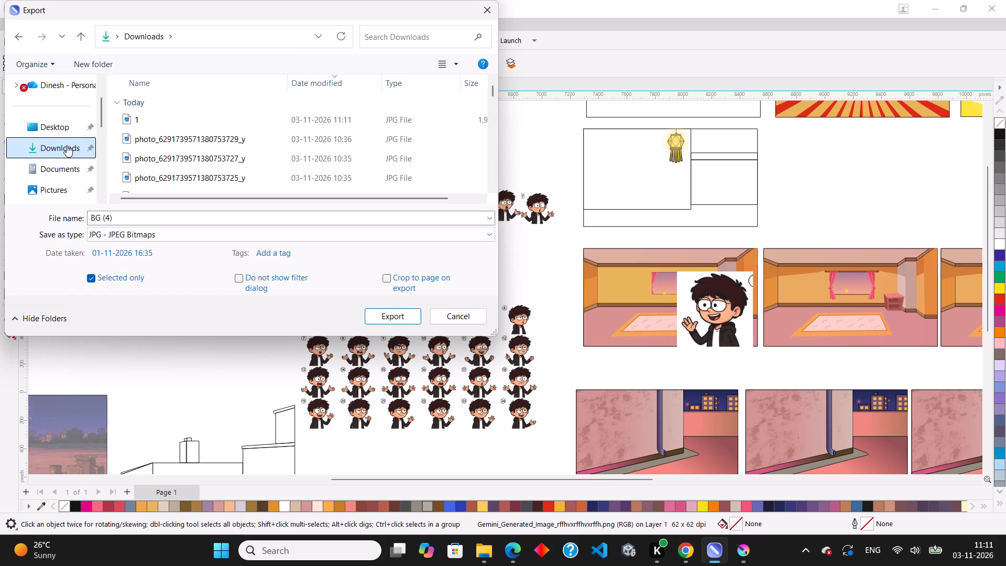
click(50, 141)
click(49, 124)
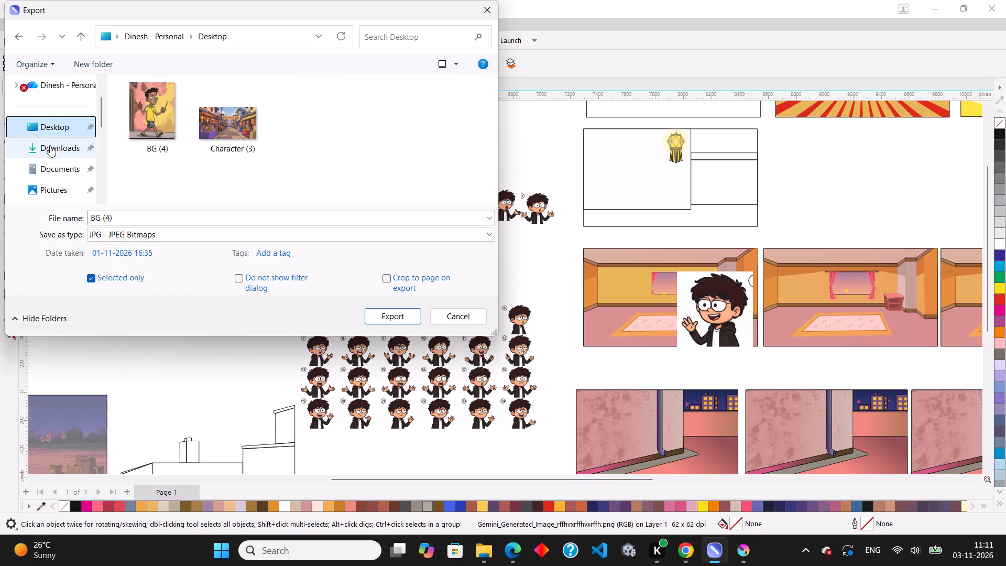
click(50, 145)
click(128, 219)
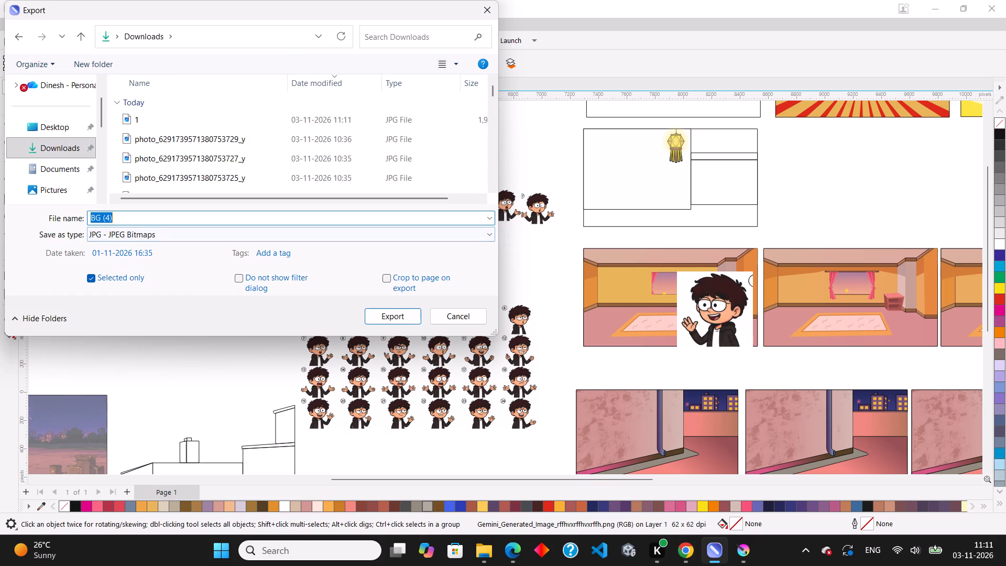
key(2)
click(397, 316)
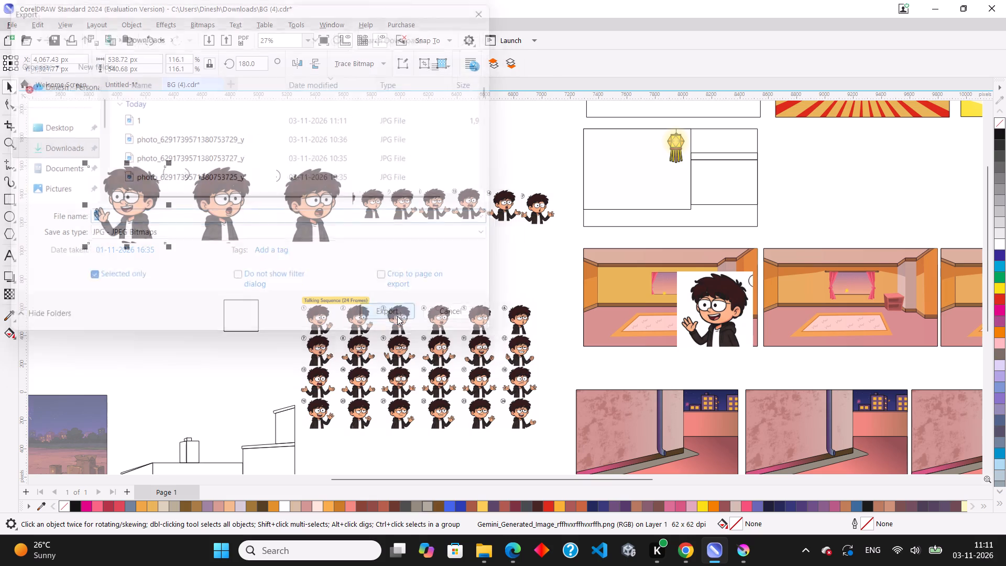
scroll(804, 330, down, 4)
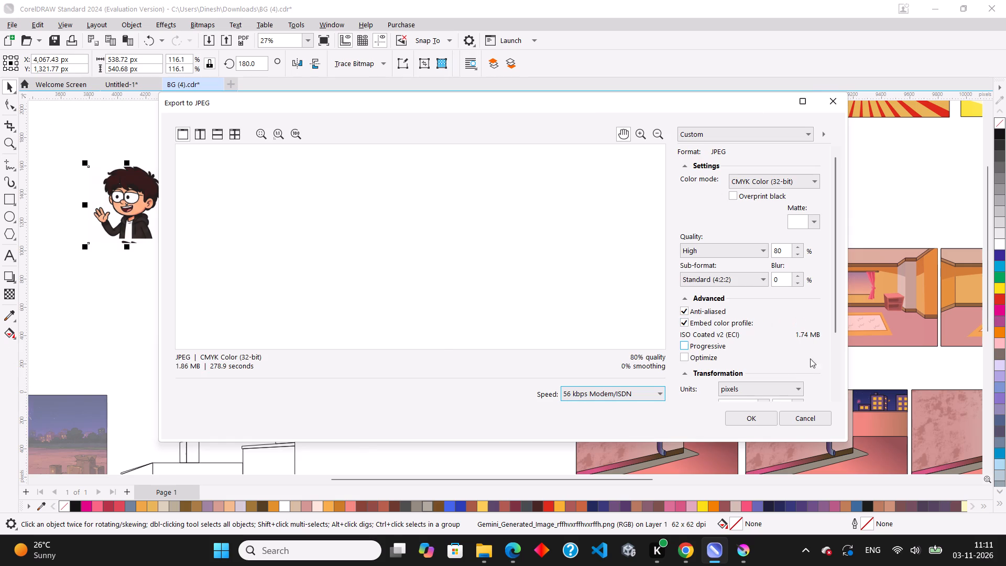
scroll(801, 371, down, 9)
scroll(719, 265, down, 4)
scroll(834, 305, down, 6)
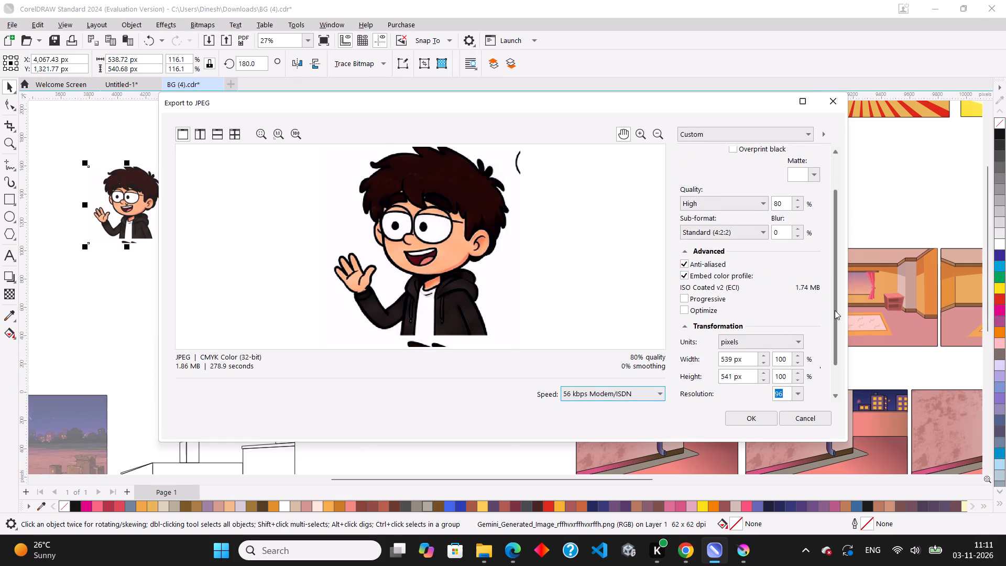
scroll(835, 310, down, 4)
click(758, 419)
Mirror the second enlarged cutout horizontally and export only it to Downloads as a JPG named 3.
click(203, 202)
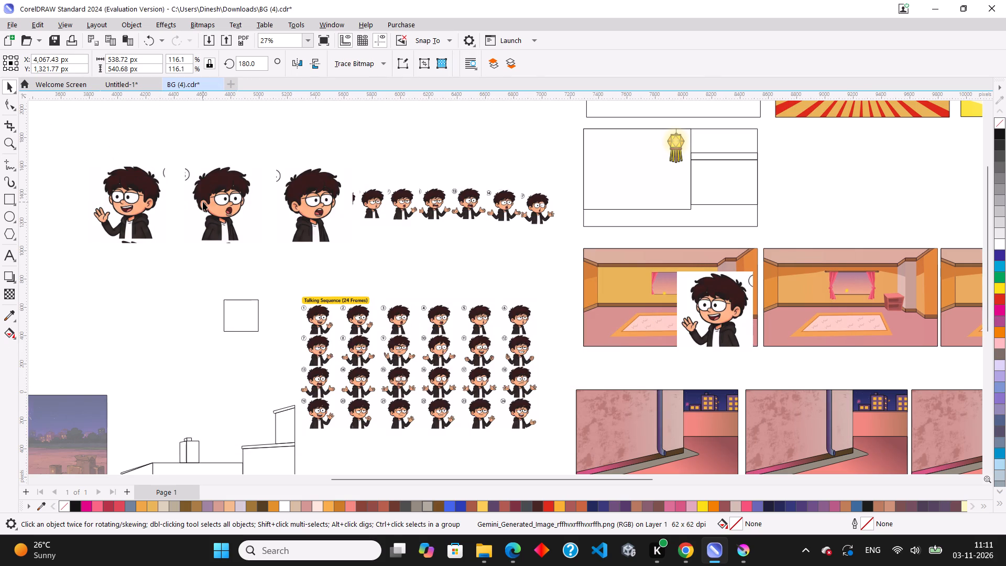
click(296, 64)
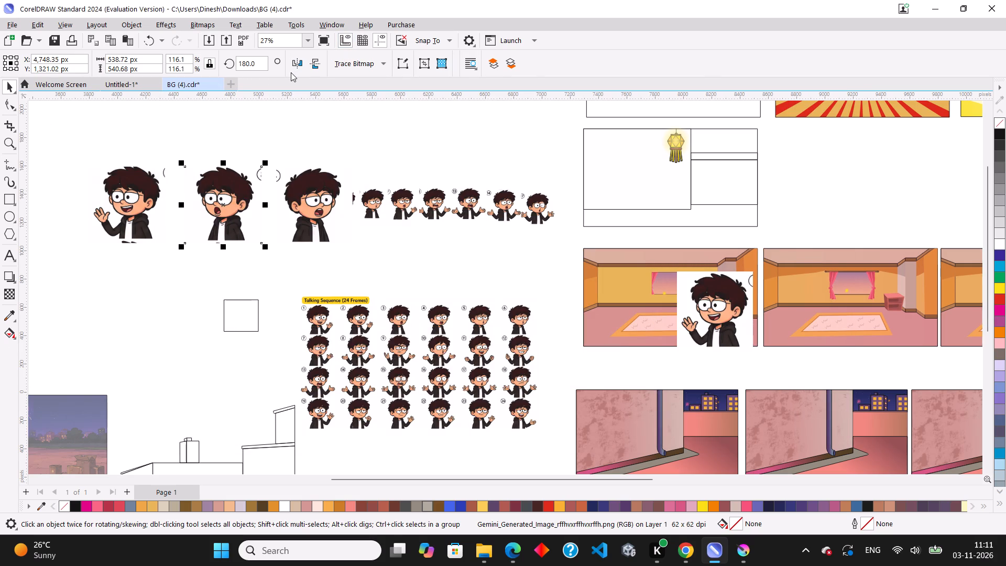
key(ctrl+e)
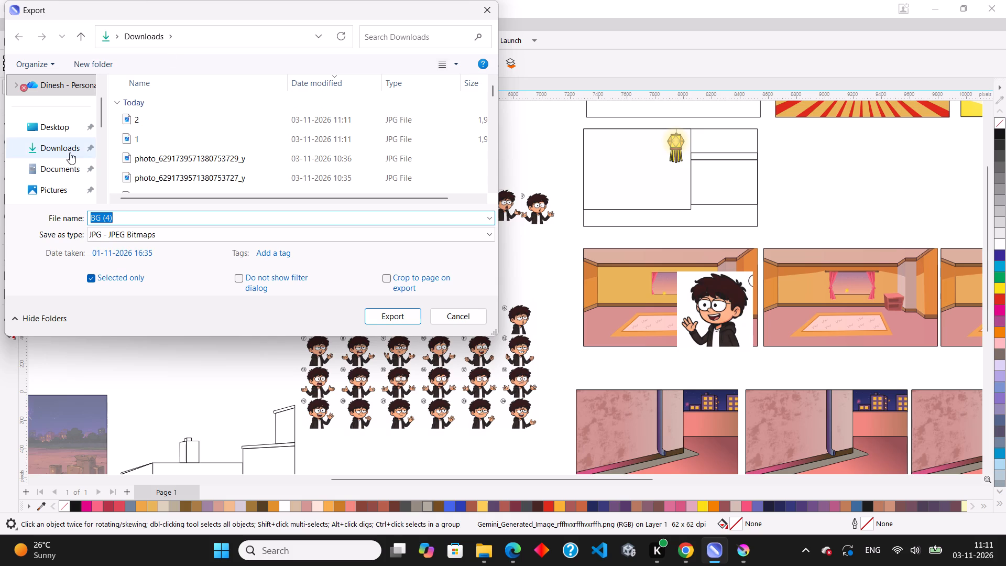
click(67, 153)
click(132, 222)
key(3)
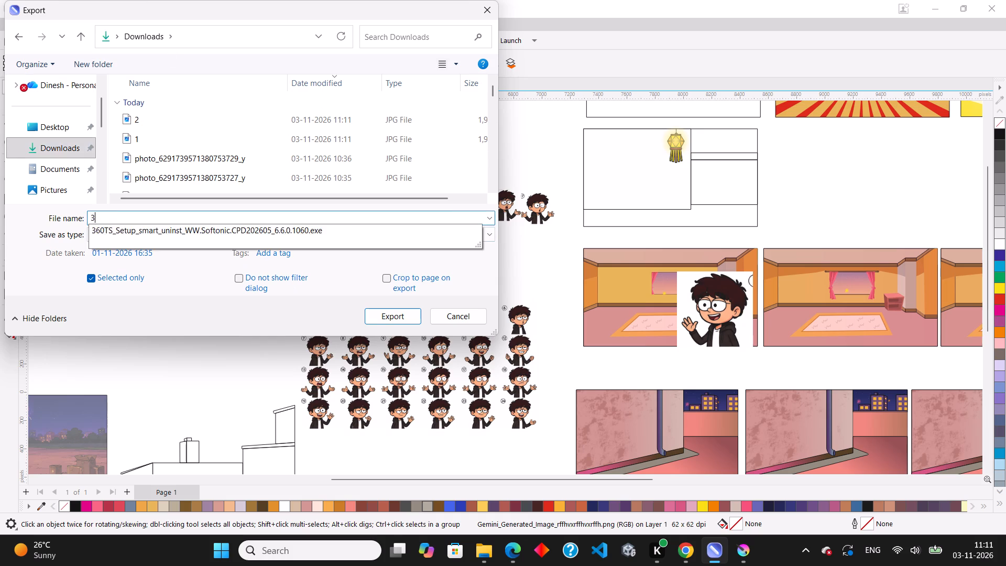
click(392, 315)
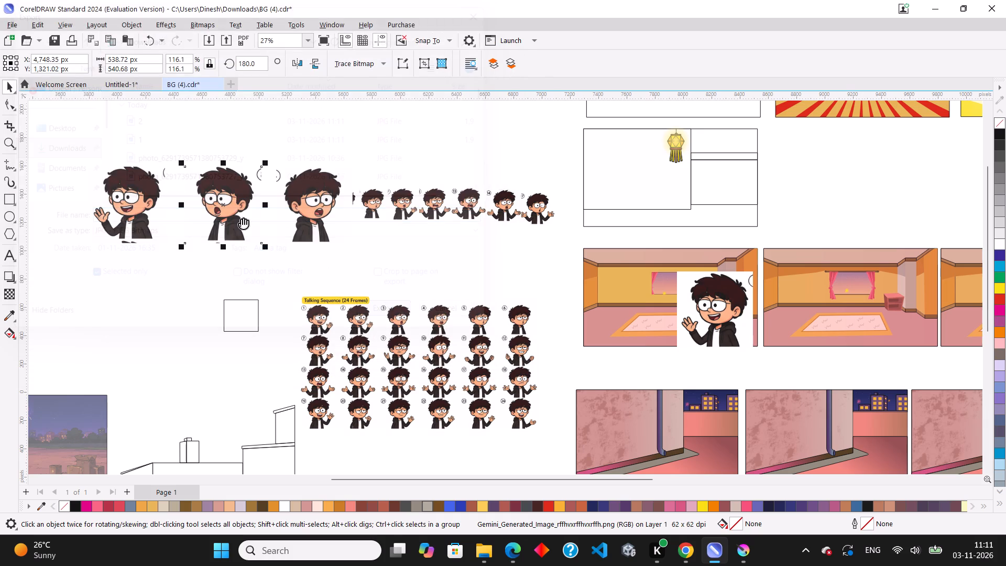
scroll(825, 345, down, 8)
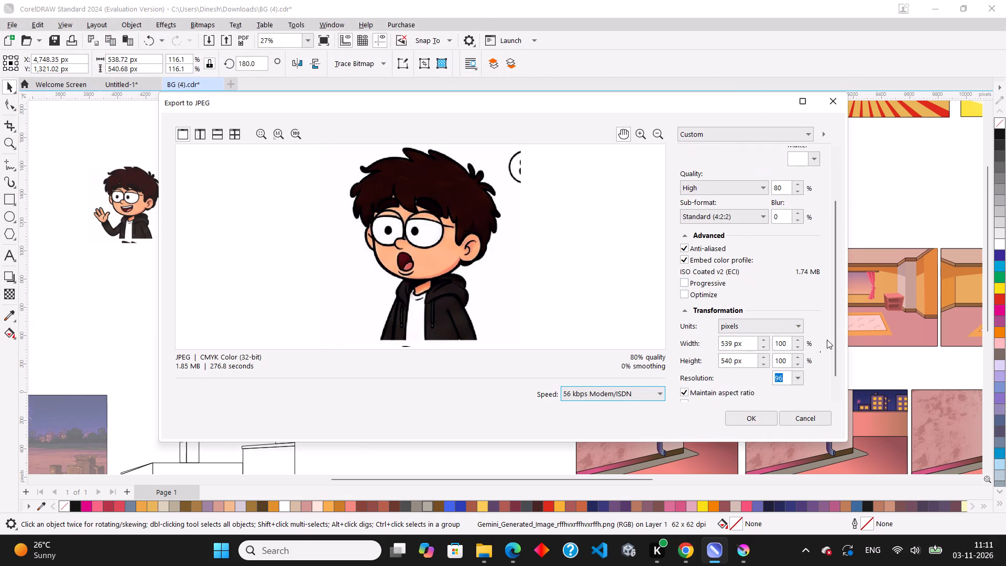
scroll(827, 340, down, 2)
click(734, 418)
Shift the two exported cutouts left into one overlapping stack, and move the third enlarged cutout beside them at about X 4608, Y 1323 px.
drag(143, 215, 123, 212)
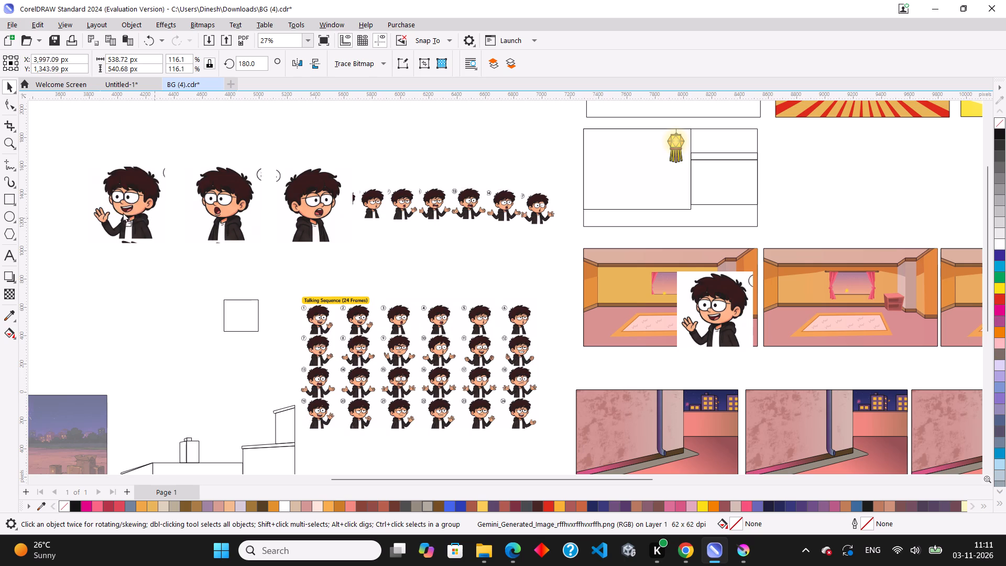
drag(123, 212, 93, 214)
drag(235, 220, 94, 221)
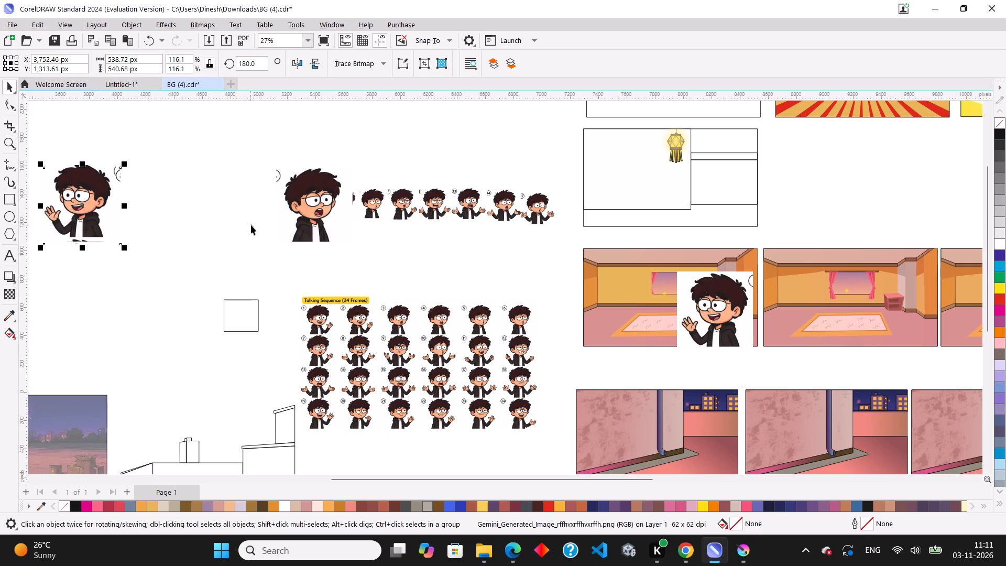
click(311, 225)
drag(311, 225, 200, 224)
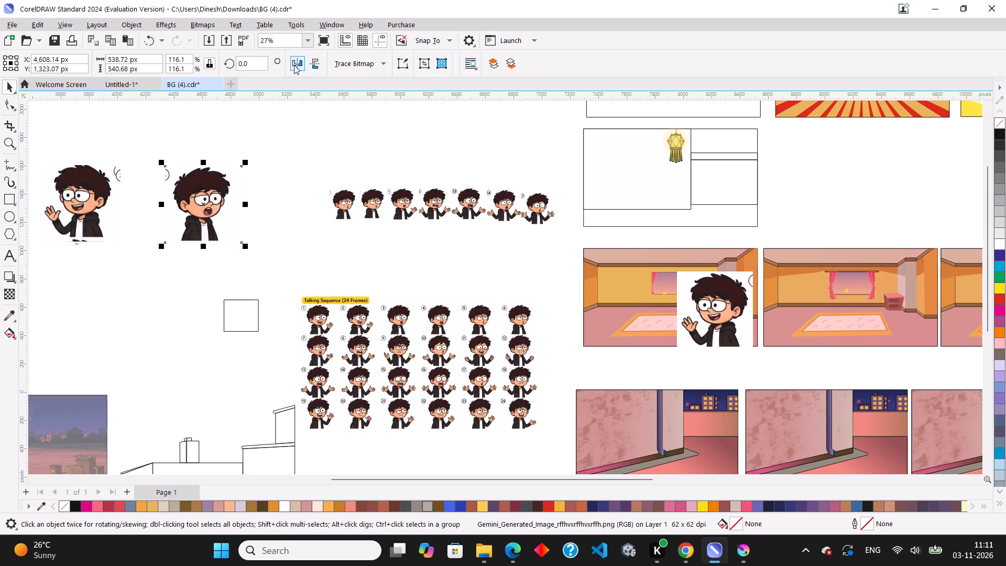
Mirror the third enlarged cutout horizontally and export only it to Downloads as a JPG named 4.
click(294, 64)
key(ctrl+e)
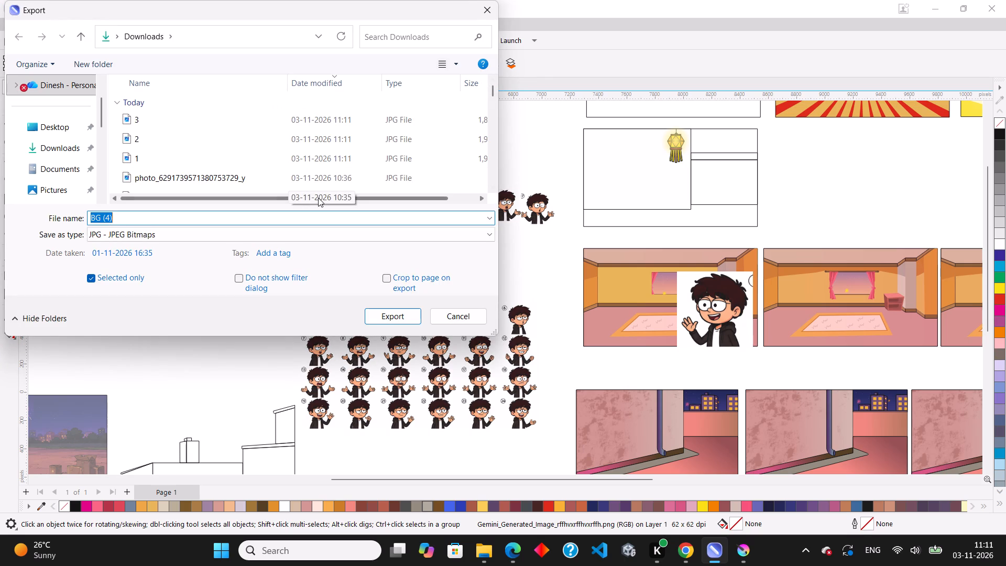
key(4)
click(388, 315)
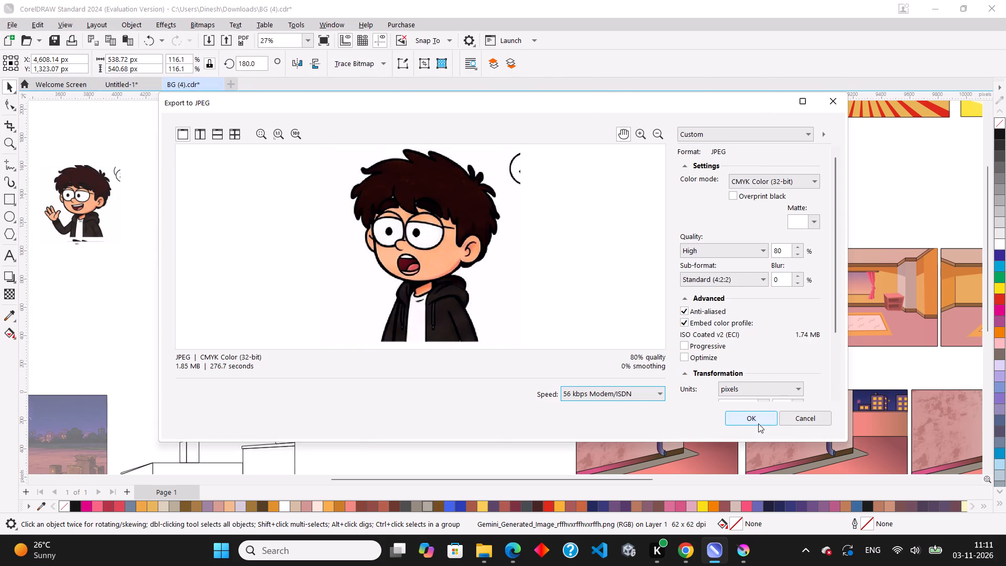
click(758, 423)
Move the third enlarged cutout closer to the stacked pair, to about X 4325, Y 1381 px.
scroll(188, 206, up, 4)
drag(212, 202, 147, 190)
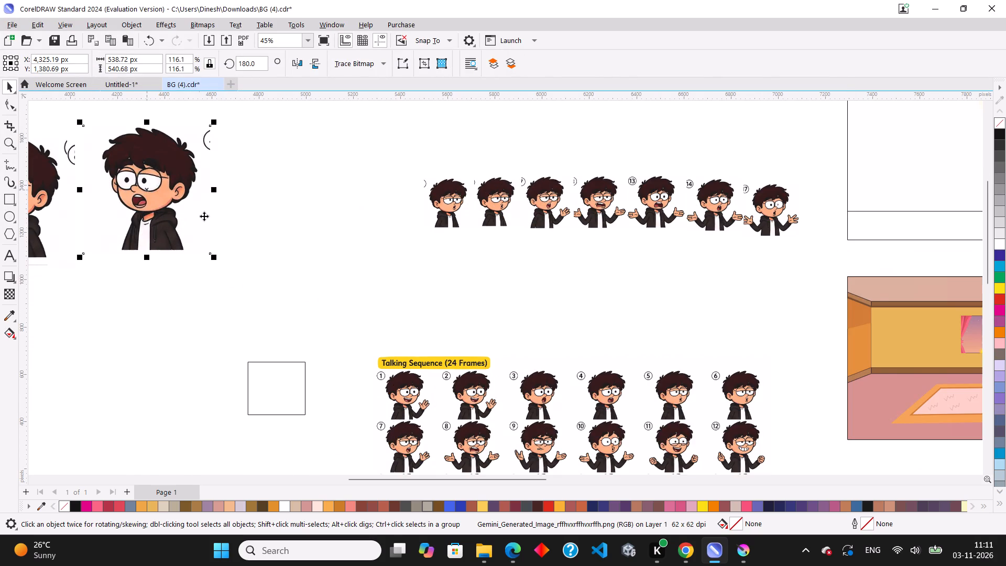
Enlarge the fourth cutout, first in the remaining small row, proportionally to 538.72 px wide.
scroll(238, 234, down, 4)
scroll(376, 219, up, 2)
click(364, 220)
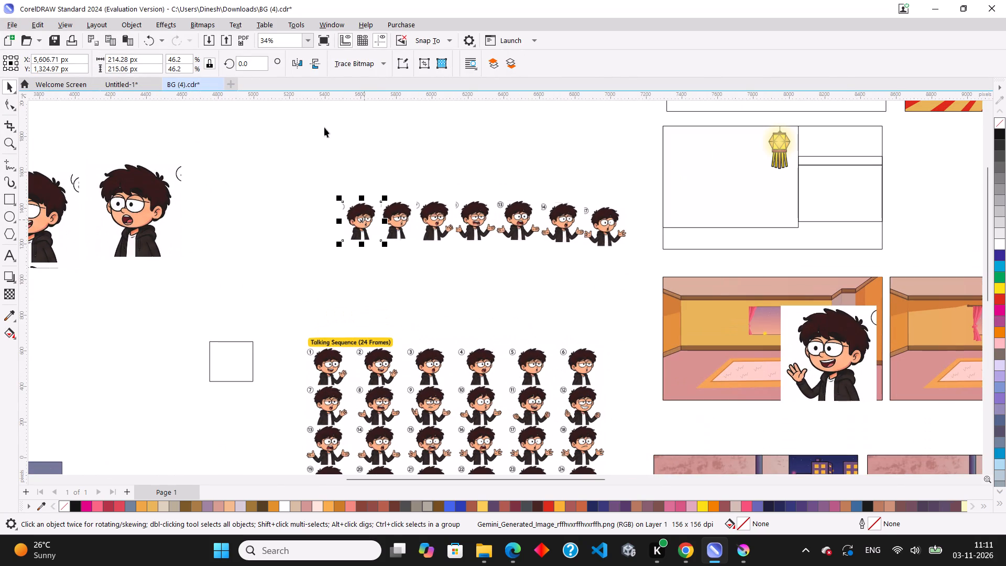
click(155, 64)
drag(145, 58, 110, 60)
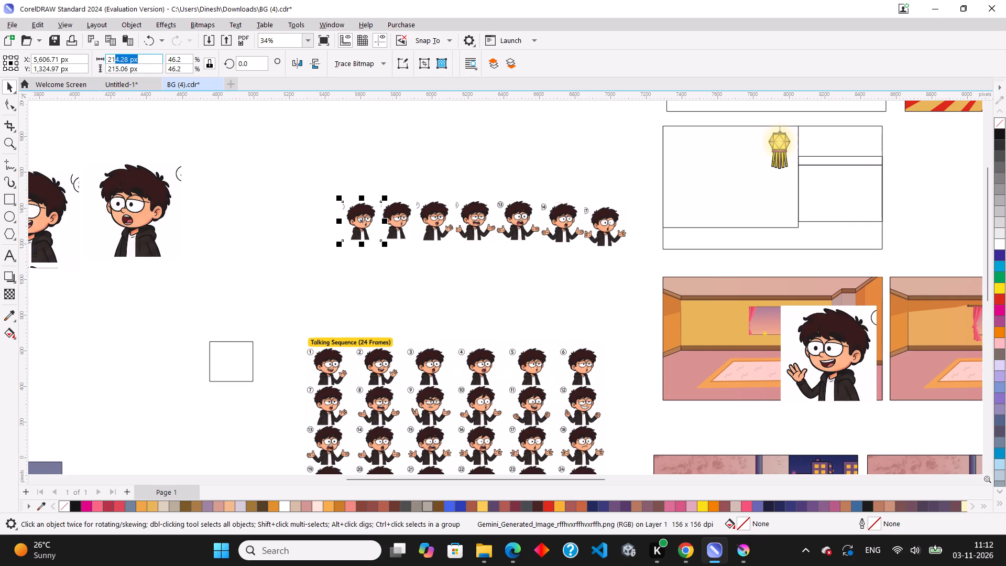
drag(110, 60, 72, 63)
key(ctrl+v)
key(Return)
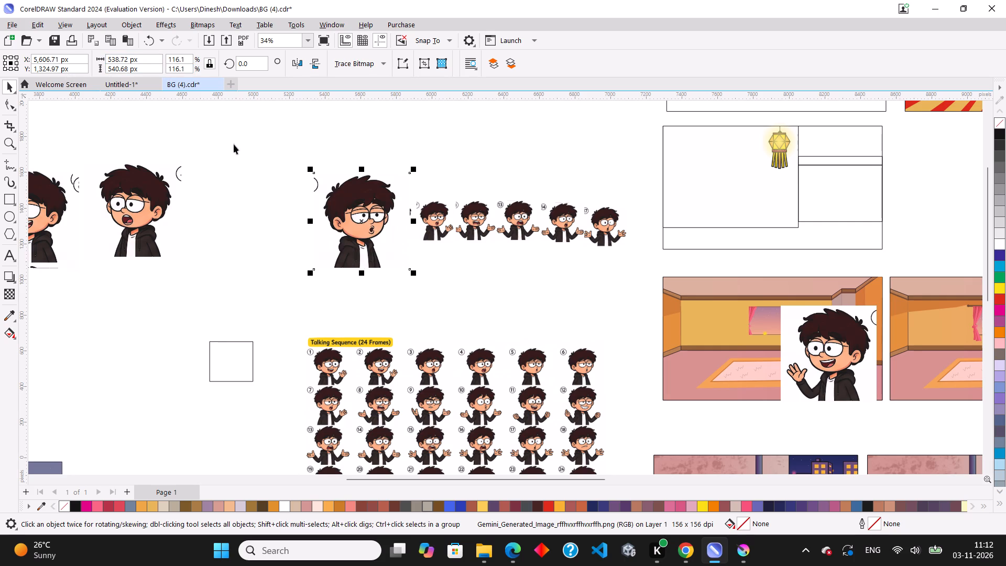
Mirror the fourth enlarged cutout horizontally and move it away from the remaining small cutouts.
click(290, 65)
drag(361, 214, 301, 203)
Export only the fourth enlarged cutout to Downloads as a JPG named 5 and move it beside the third, to about X 4776, Y 1384 px.
key(ctrl+e)
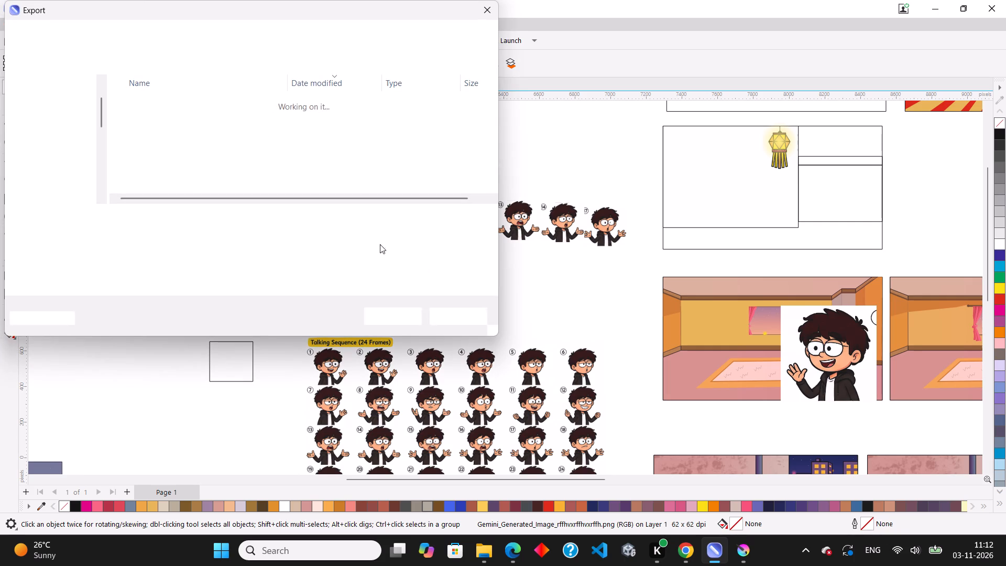
key(5)
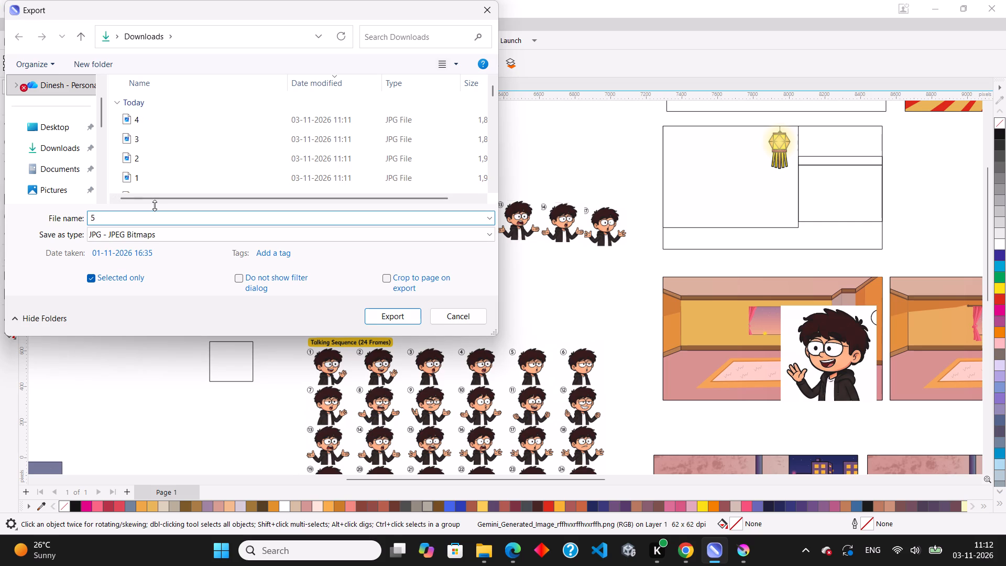
click(407, 314)
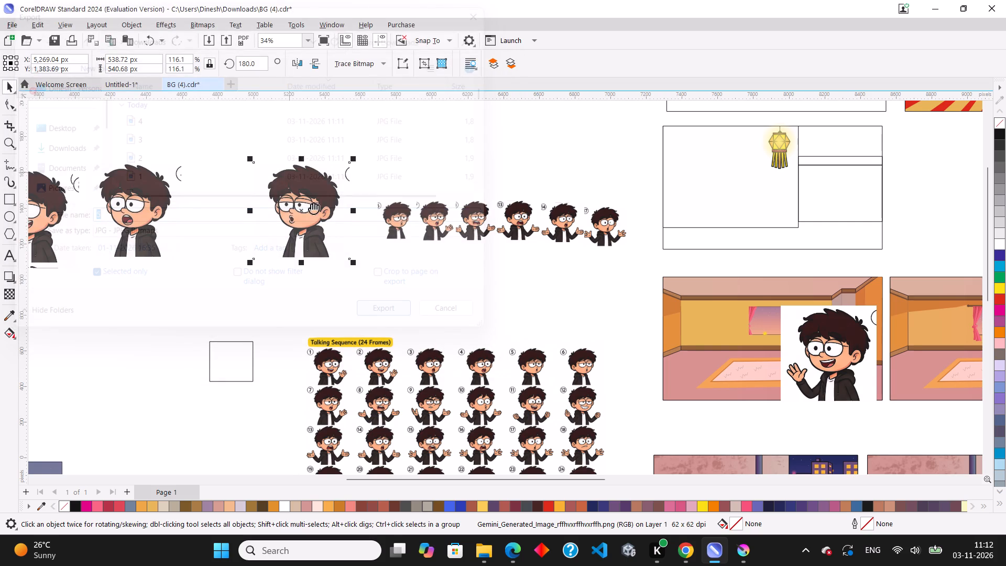
scroll(798, 322, down, 5)
click(768, 414)
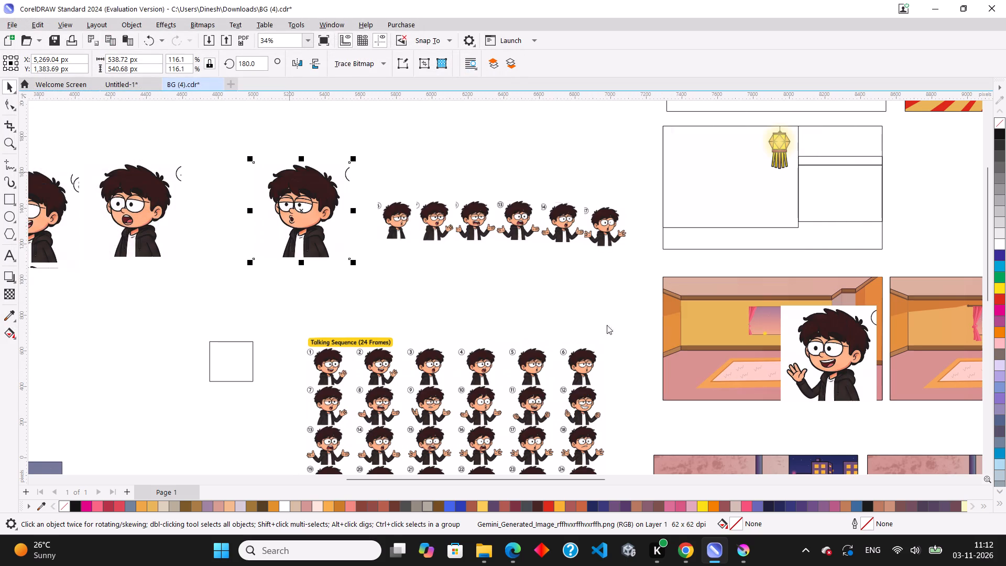
drag(332, 205, 244, 214)
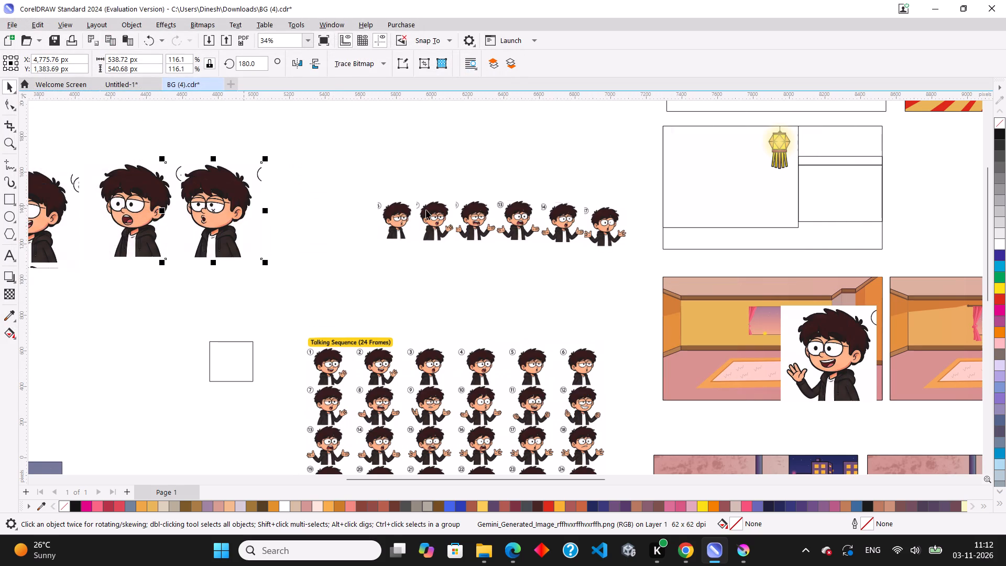
Move the first cutout of the remaining small row away from the others, to about X 5583, Y 1327 px.
scroll(443, 213, up, 2)
click(372, 223)
drag(385, 224, 333, 222)
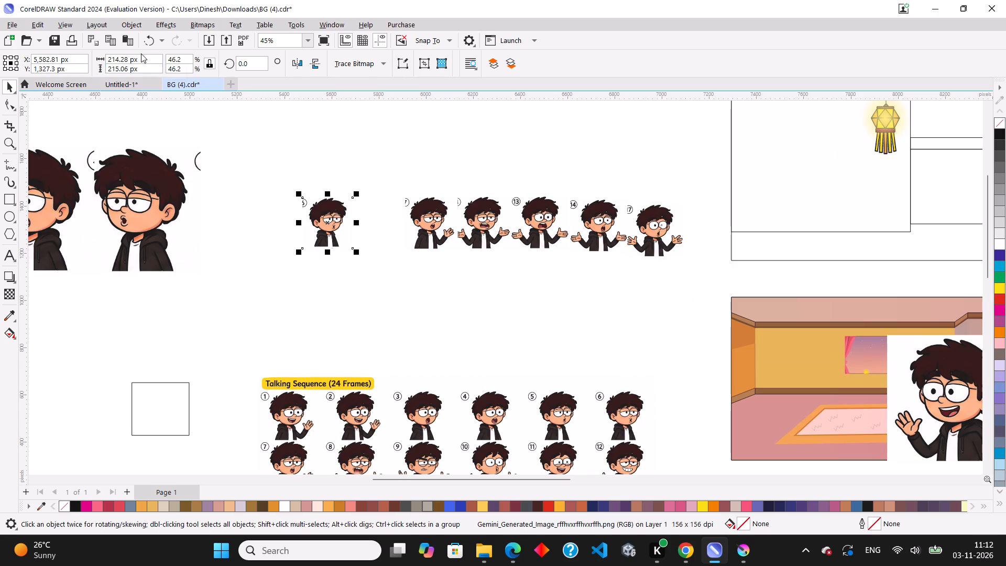
Enlarge the separated fifth cutout proportionally to 538.72 px wide and mirror it horizontally.
drag(148, 58, 89, 68)
key(ctrl+v)
key(Return)
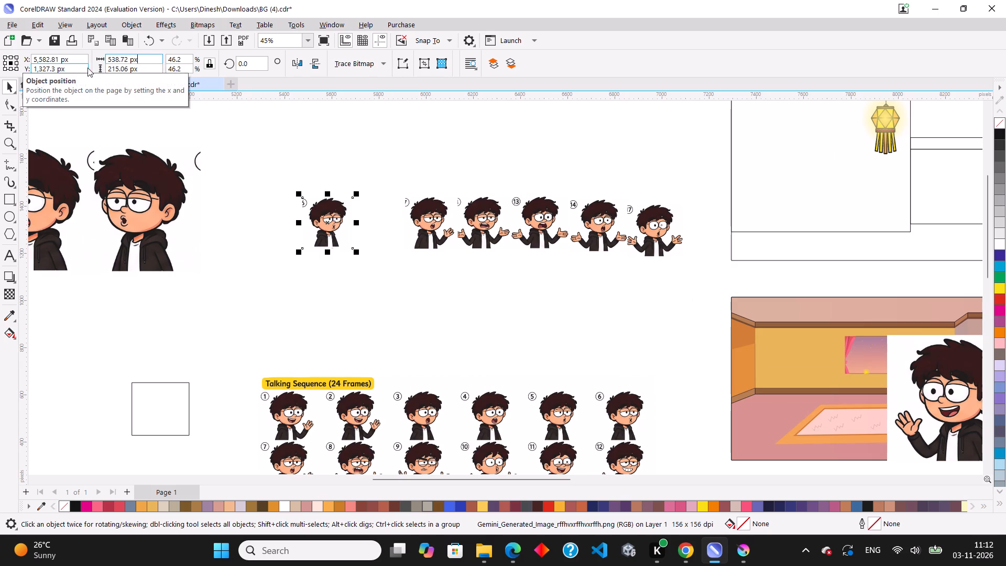
click(298, 63)
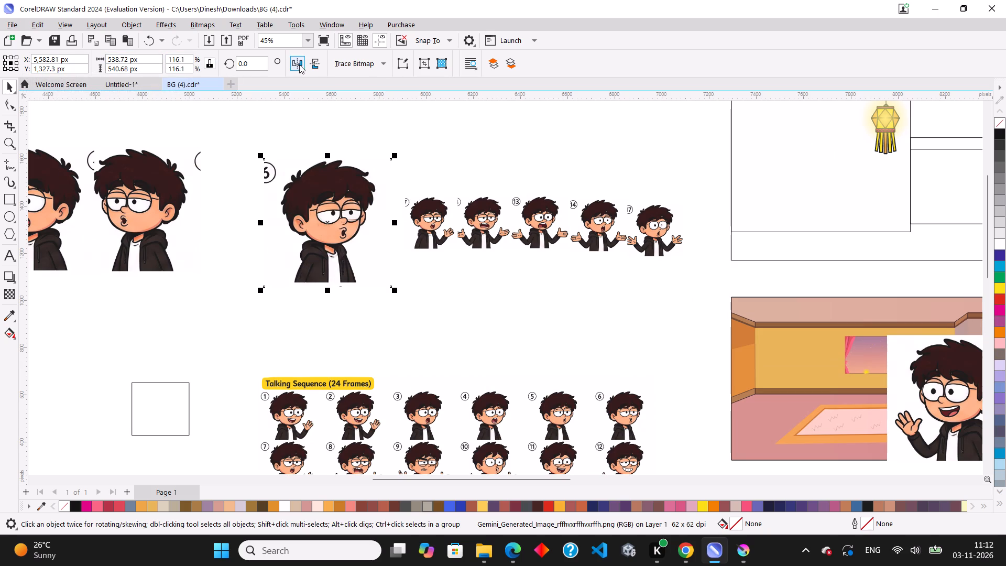
Export only the fifth enlarged cutout to Downloads as a JPG named 6 and move it partly behind the fourth enlarged cutout.
key(ctrl+e)
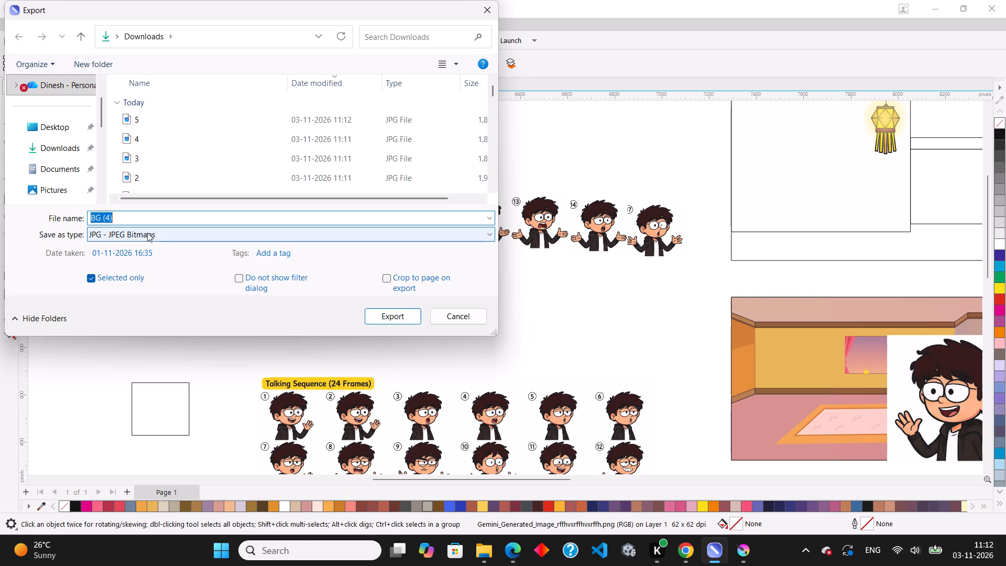
key(6)
click(406, 322)
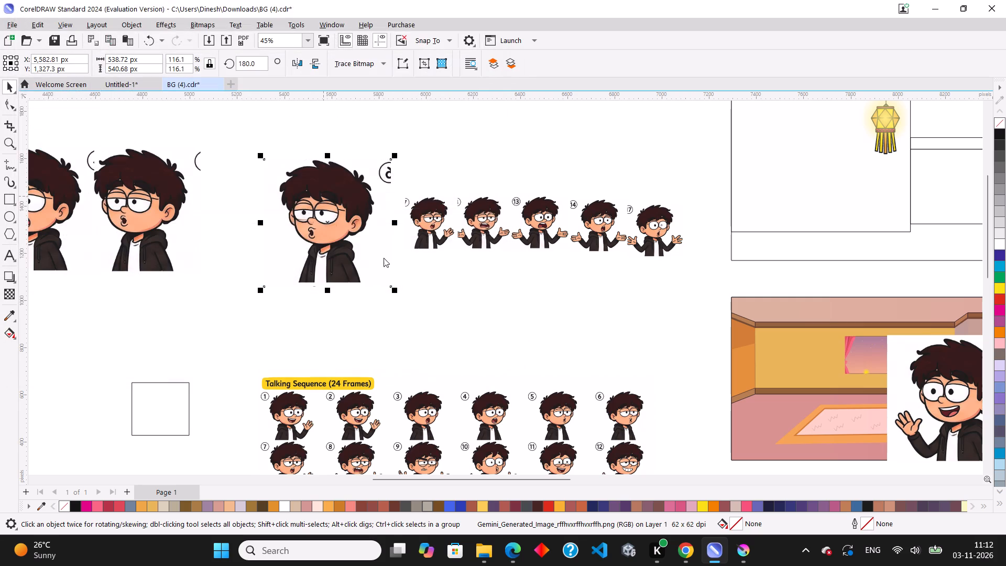
drag(348, 217, 202, 209)
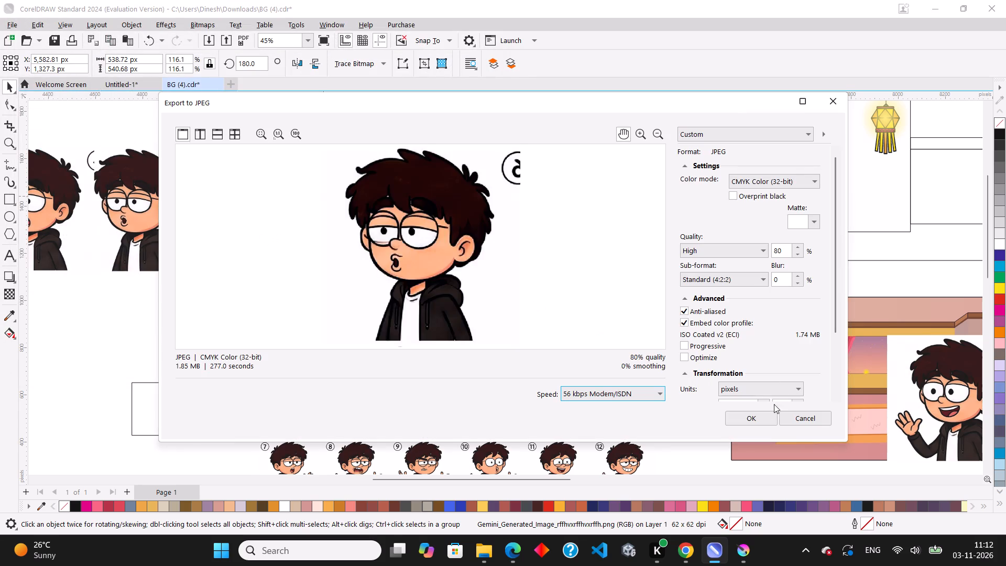
click(760, 416)
drag(340, 217, 249, 199)
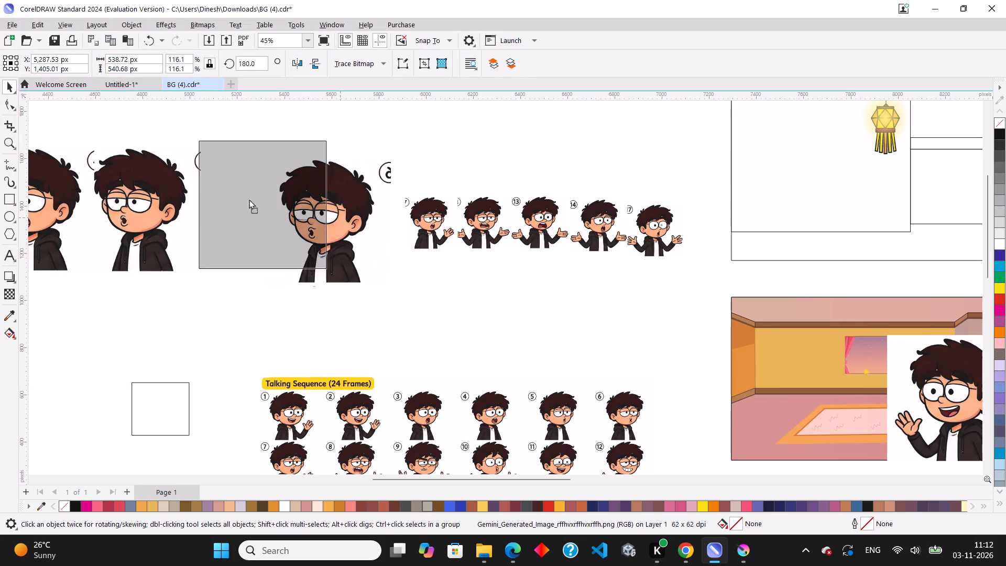
drag(249, 199, 192, 204)
Enlarge the sixth cutout, first in the remaining small row, proportionally to 538.72 px wide and mirror it horizontally.
click(429, 228)
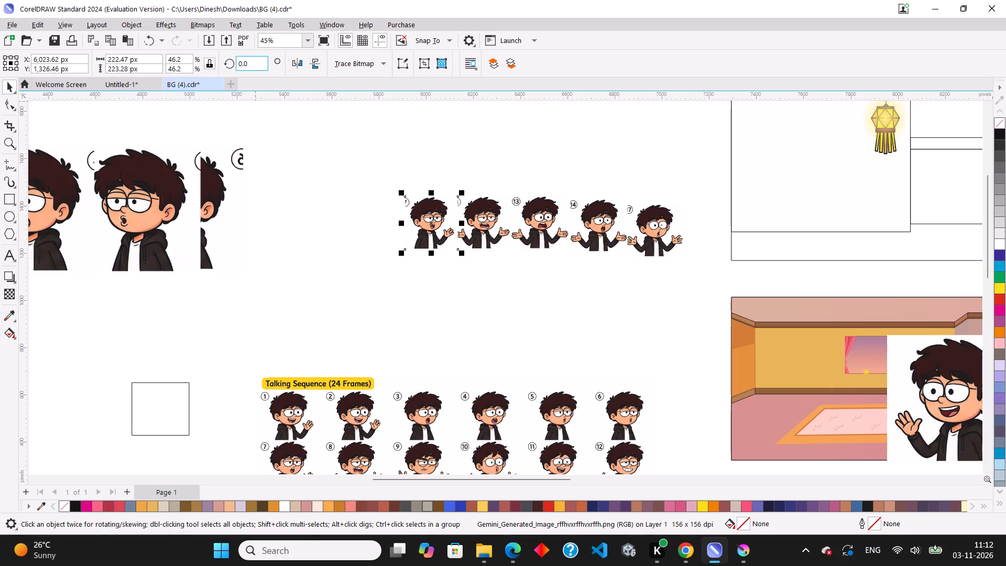
drag(146, 58, 28, 65)
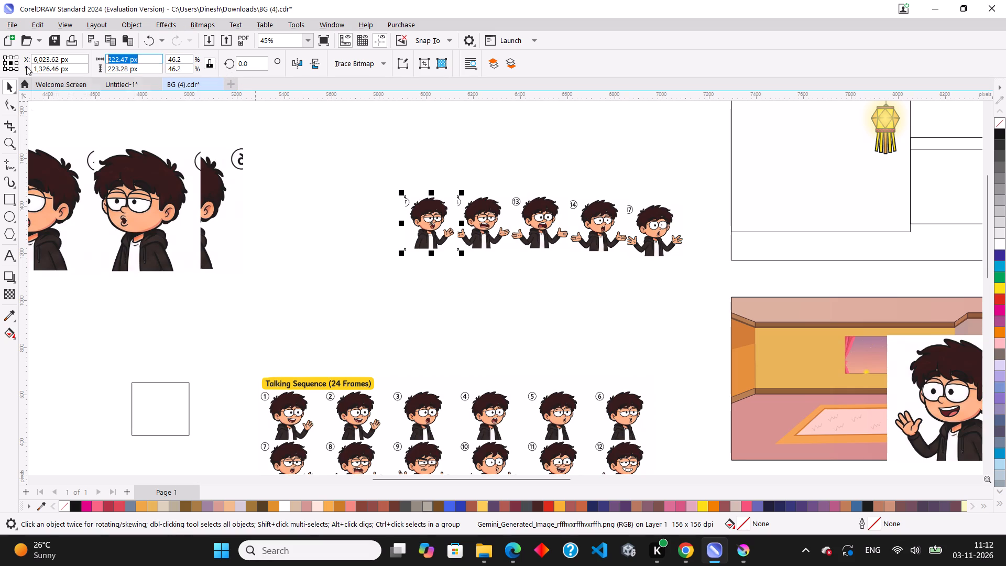
key(ctrl+v)
key(Return)
click(300, 62)
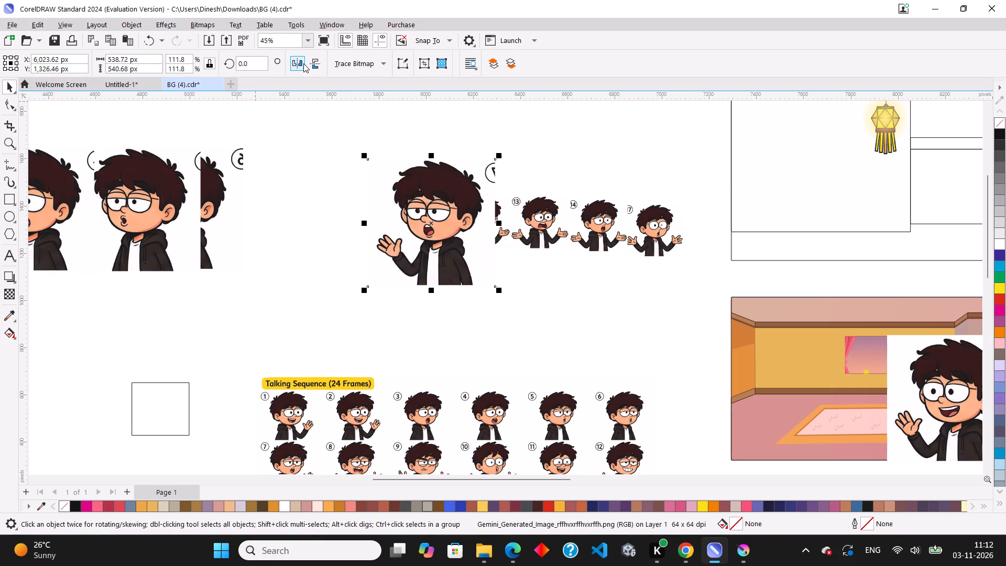
Export only the sixth enlarged cutout to Downloads as a JPG named 7 and move it to about X 5470, Y 1363 px.
key(ctrl+e)
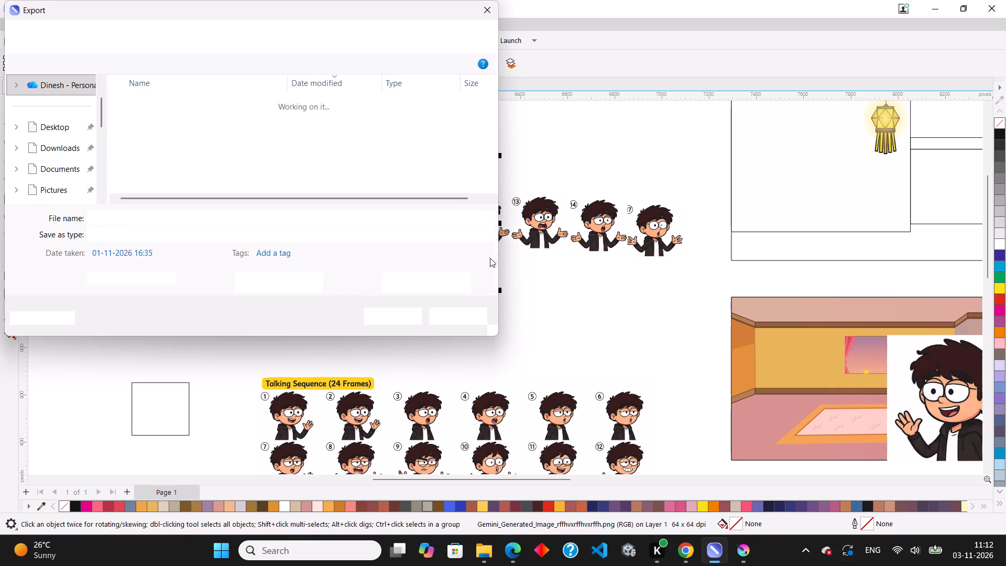
key(7)
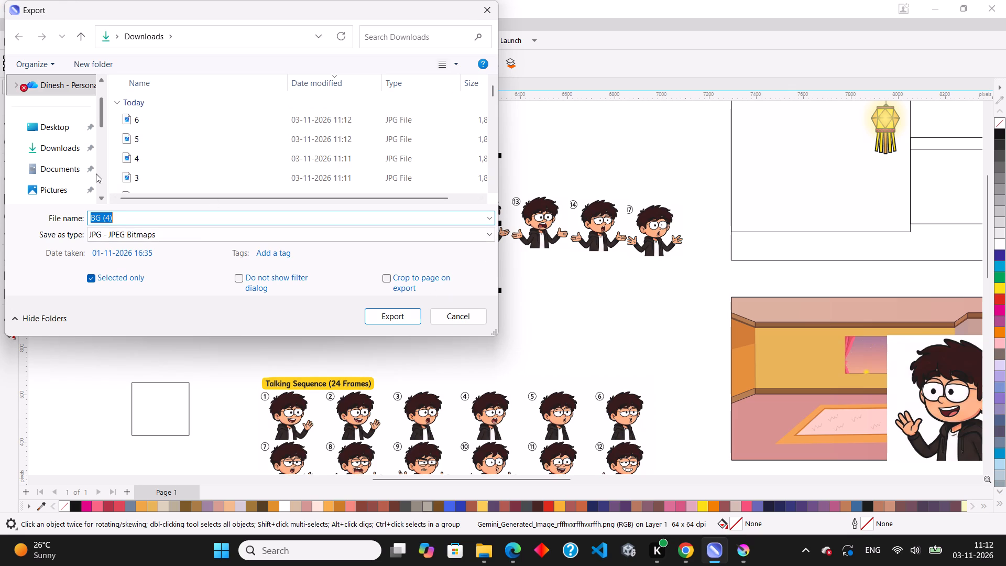
click(388, 305)
click(393, 314)
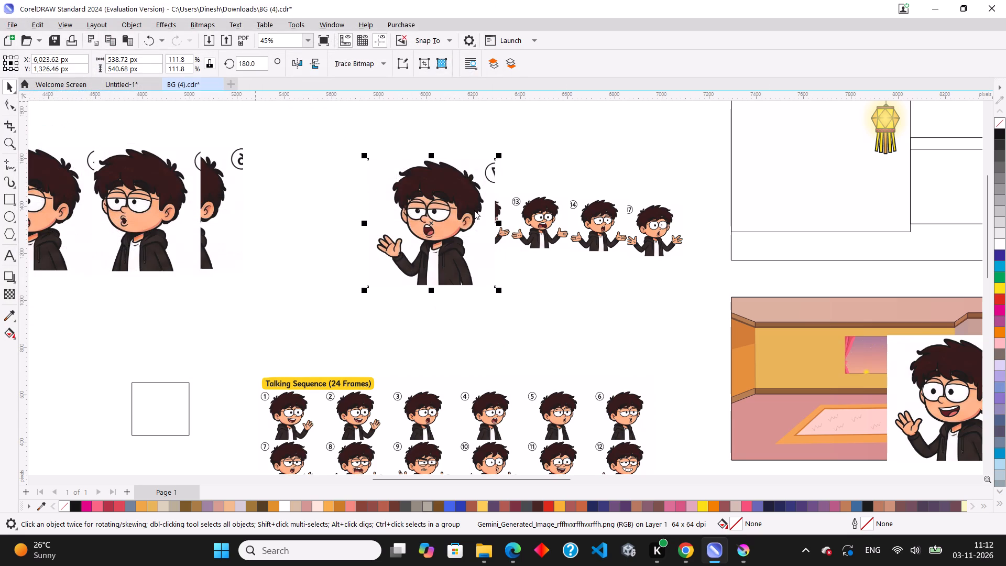
click(757, 418)
drag(432, 228, 301, 214)
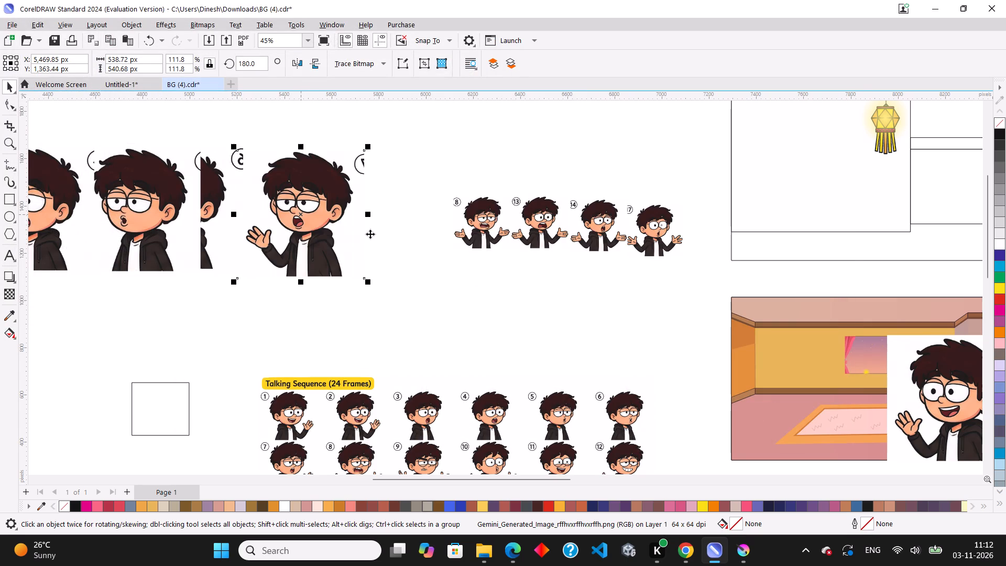
Enlarge the small cutout numbered 8 proportionally to 538.72 px wide and mirror it horizontally.
click(487, 229)
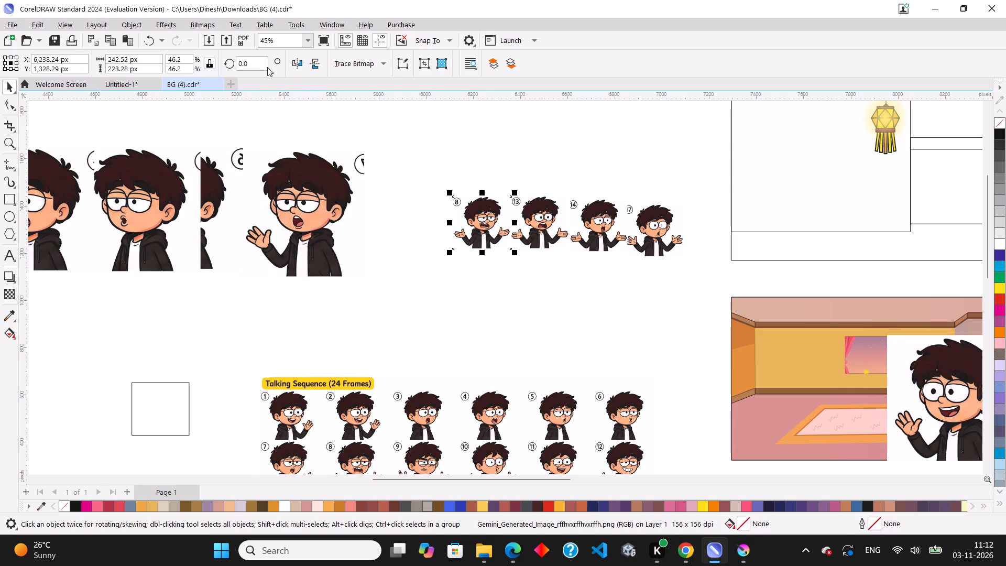
click(487, 231)
drag(154, 63, 70, 59)
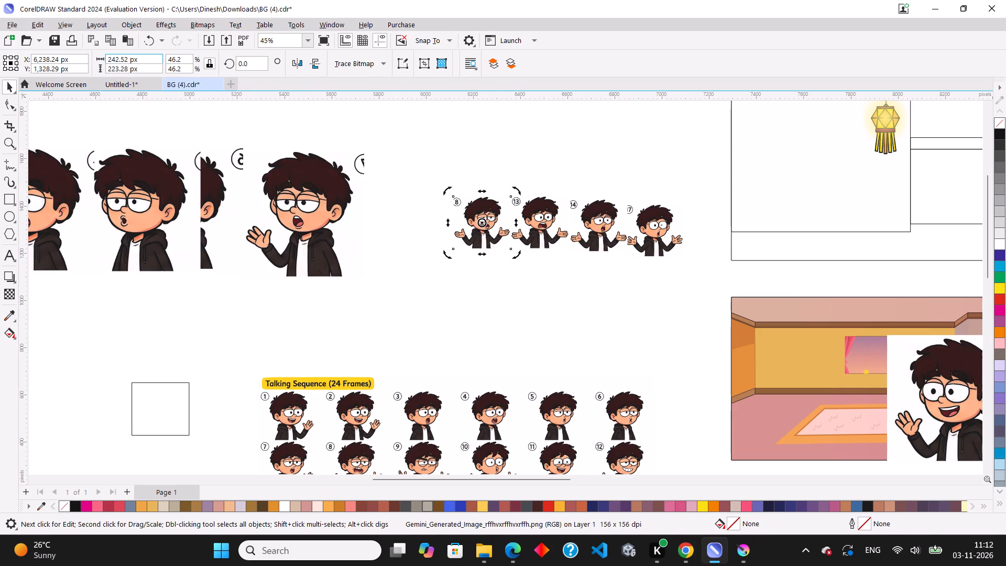
drag(151, 55, 41, 78)
key(ctrl+v)
key(Return)
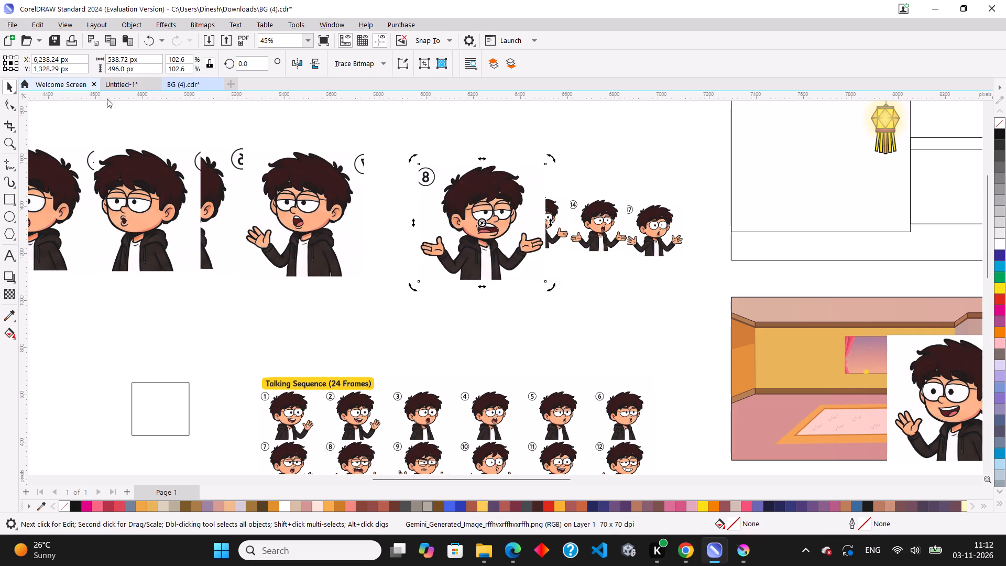
click(298, 66)
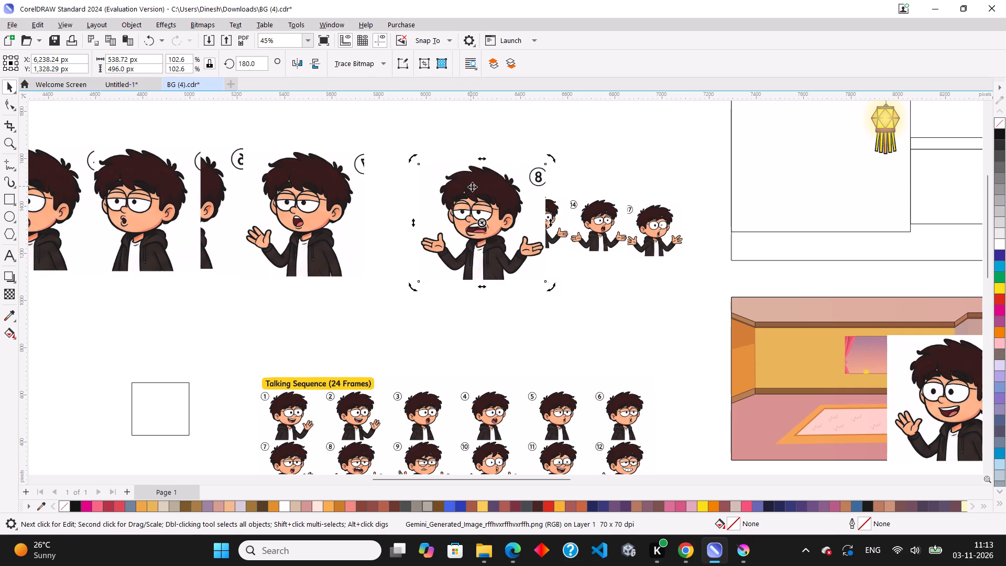
Shift enlarged cutout 8 to about X 6096, Y 1366 px and export only it to Downloads as a JPG named 8.
click(472, 187)
drag(477, 188, 444, 179)
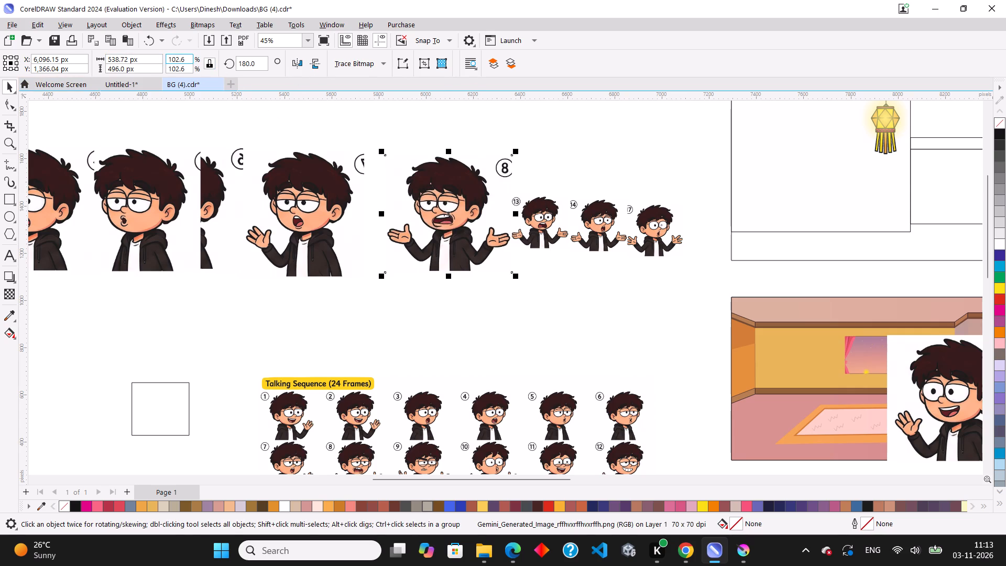
key(ctrl+e)
key(8)
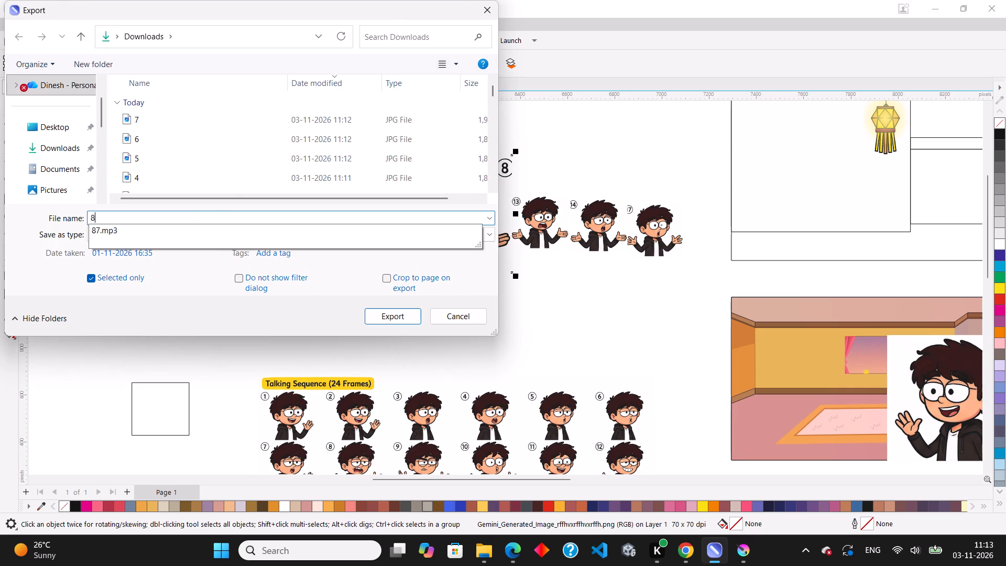
click(388, 325)
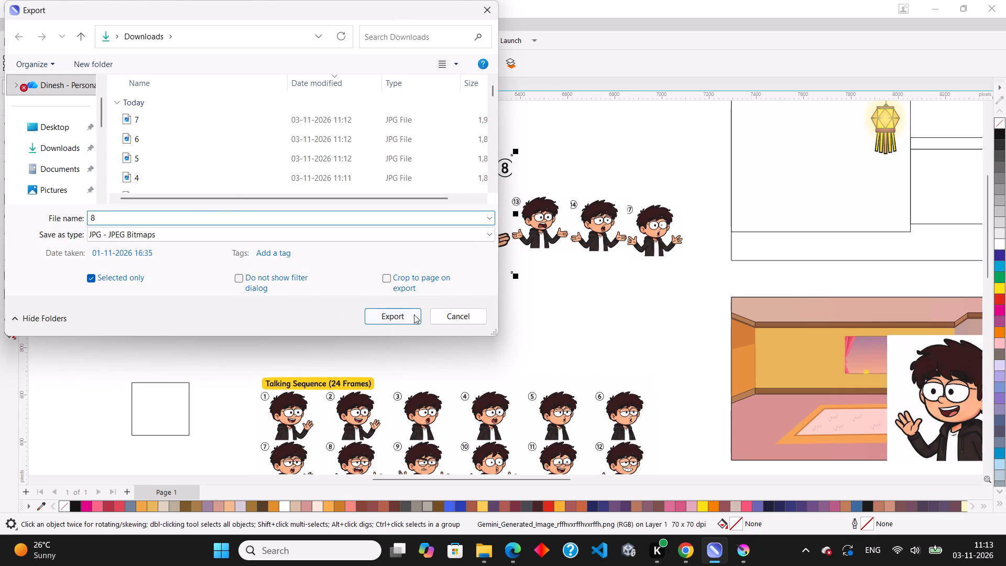
click(406, 318)
drag(452, 227, 429, 223)
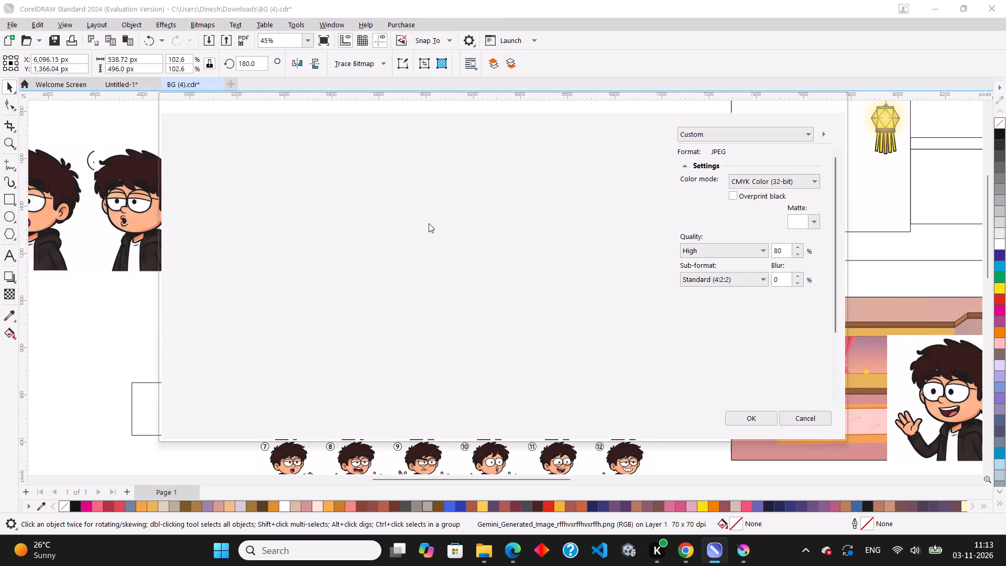
drag(429, 223, 358, 223)
click(757, 423)
Move enlarged cutout 8 behind the sixth enlarged cutout, the one with a single raised hand.
drag(447, 232, 278, 244)
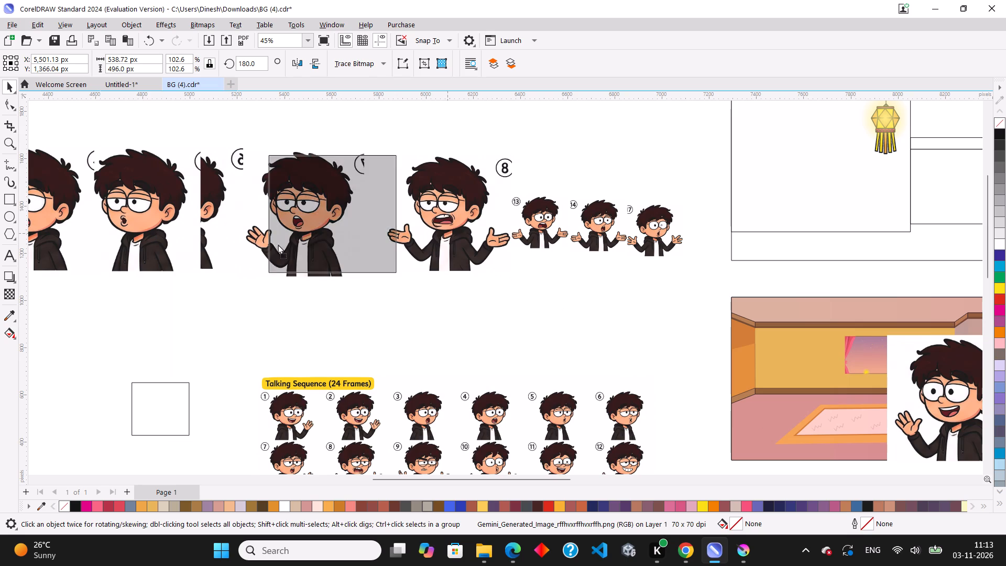
drag(278, 244, 270, 244)
Mirror the small cutout numbered 13 horizontally and enlarge it proportionally to 538.72 px wide.
click(541, 243)
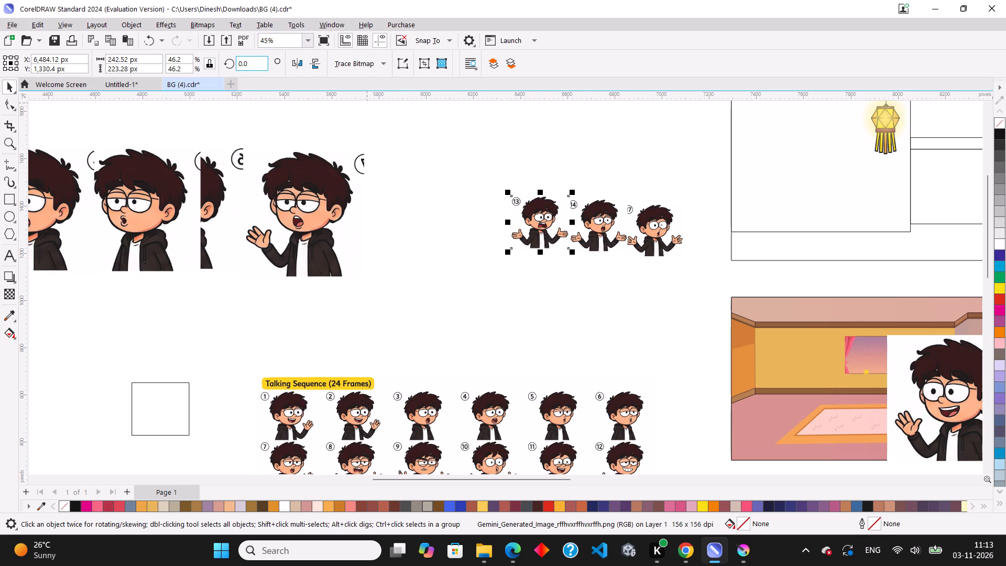
click(302, 60)
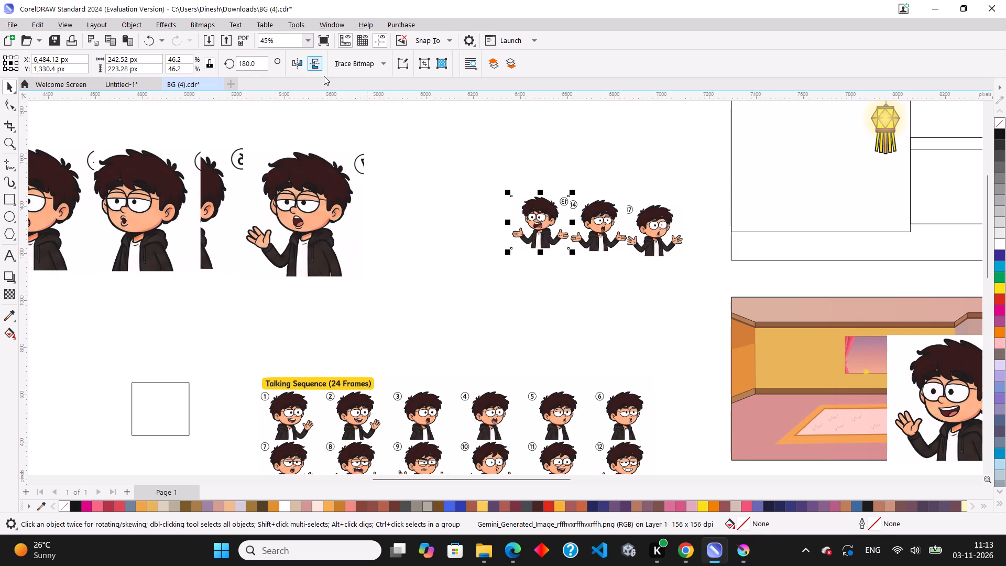
drag(147, 58, 0, 119)
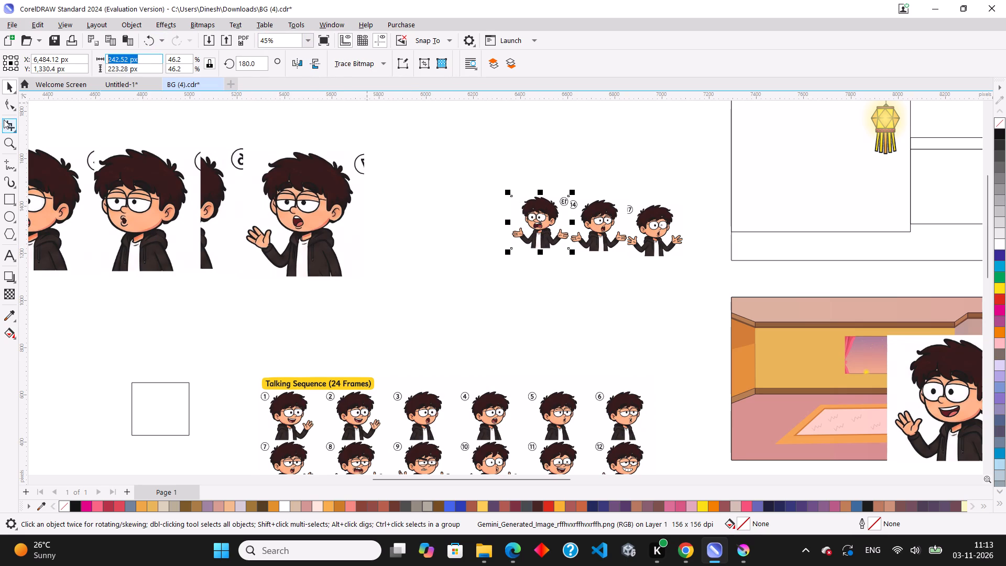
key(ctrl+v)
key(Return)
Move enlarged cutout 13 away from the two remaining small cutouts, to about X 5989, Y 1330 px.
ctrl+drag(564, 251, 447, 248)
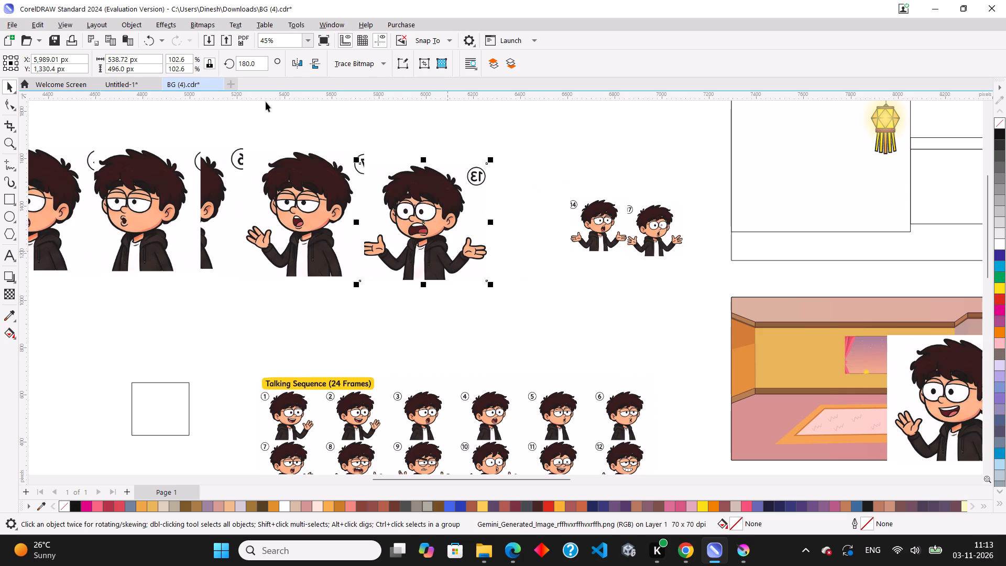
Export only the enlarged cutout 13 to Downloads as a JPG named 9.
key(ctrl+e)
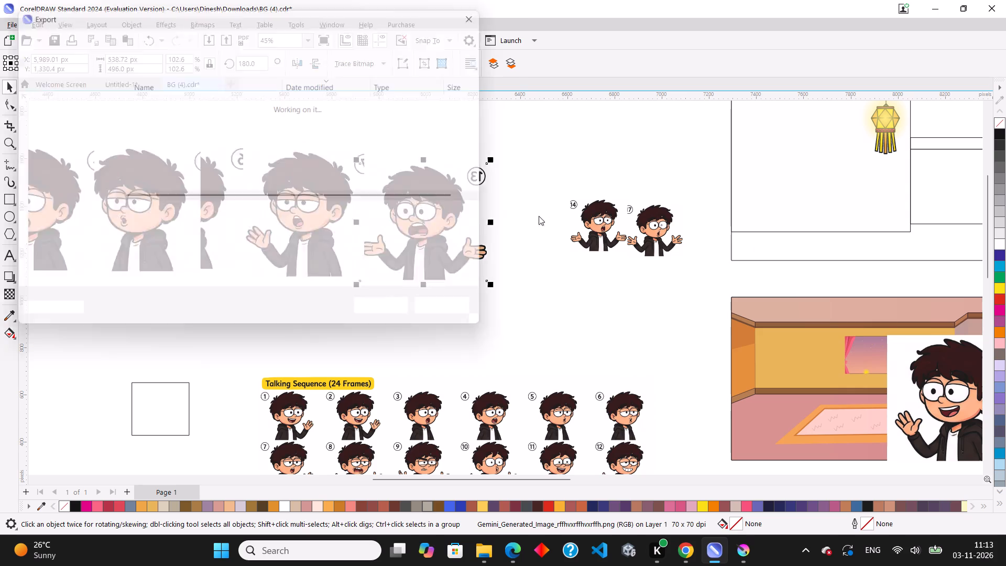
key(9)
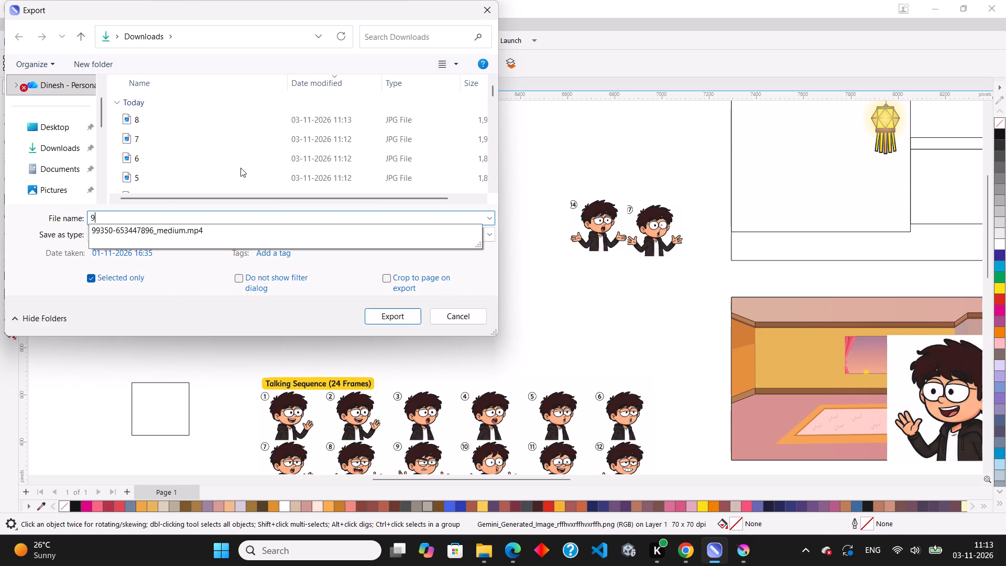
click(406, 317)
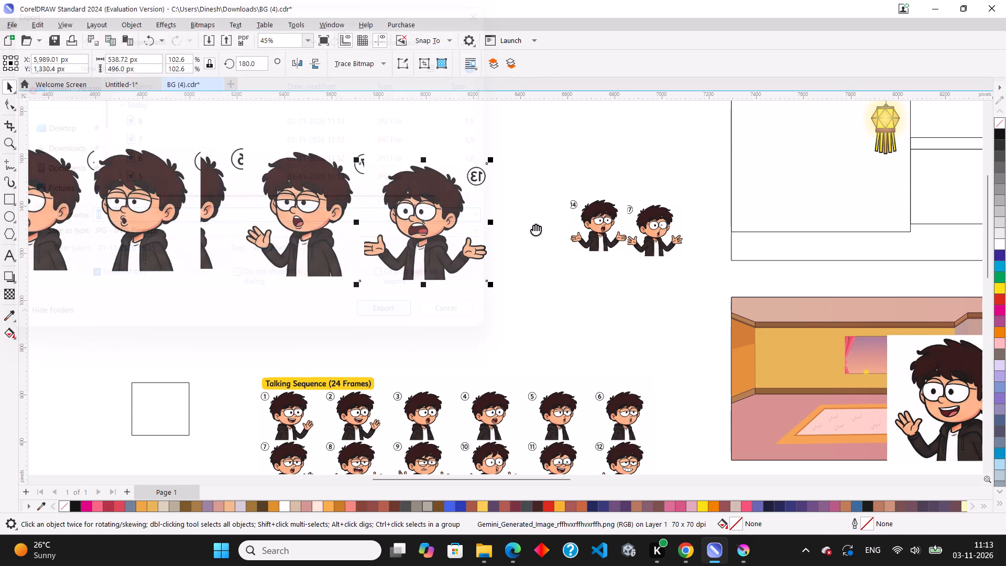
click(743, 421)
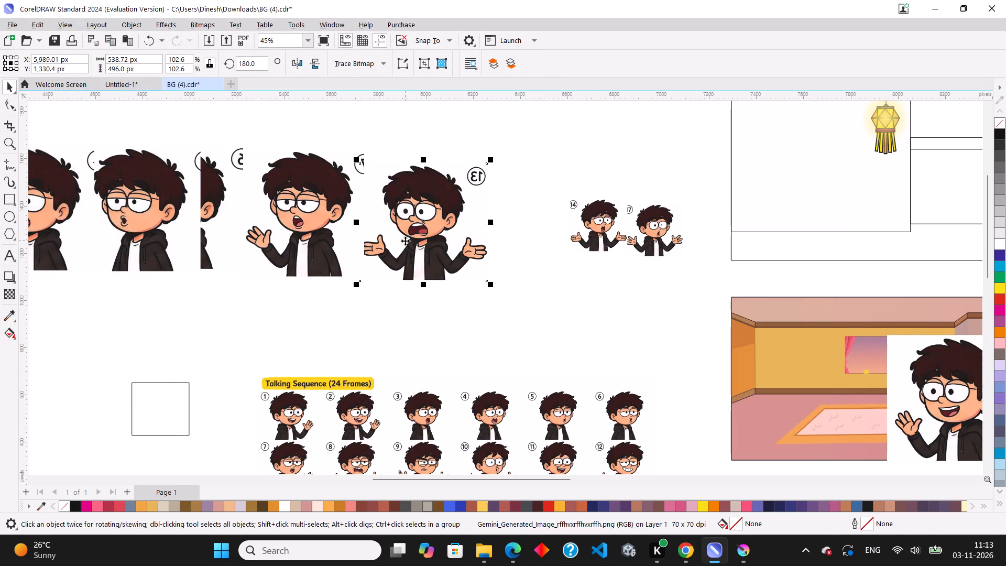
Move enlarged cutout 13 behind the sixth enlarged cutout, the one with a single raised hand.
drag(441, 241, 335, 229)
Move small cutout 14 clear of cutout 17, enlarge it proportionally to 538.72 px wide and mirror it horizontally.
click(586, 234)
drag(595, 235, 523, 241)
drag(144, 61, 93, 45)
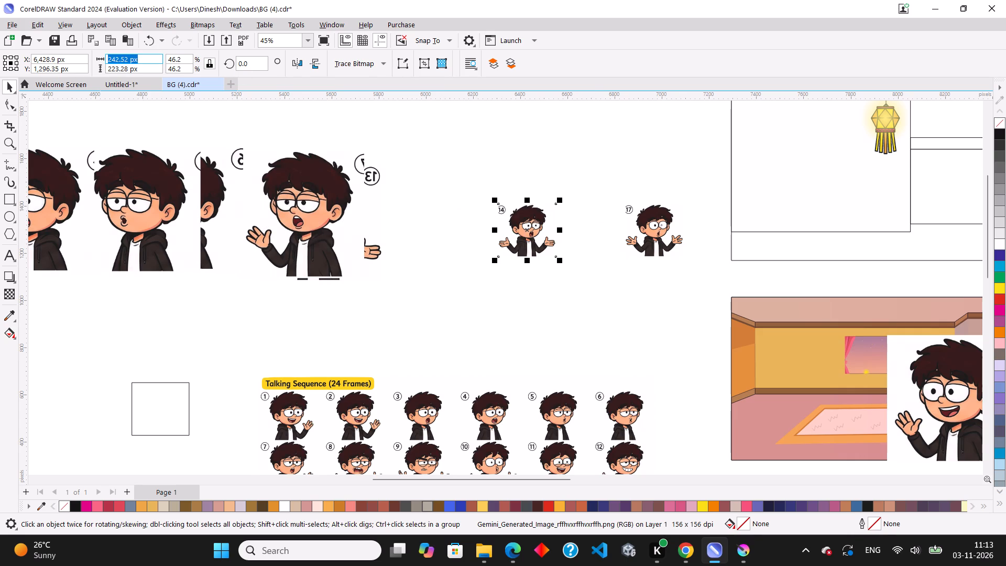
drag(93, 45, 88, 45)
key(ctrl+v)
key(Return)
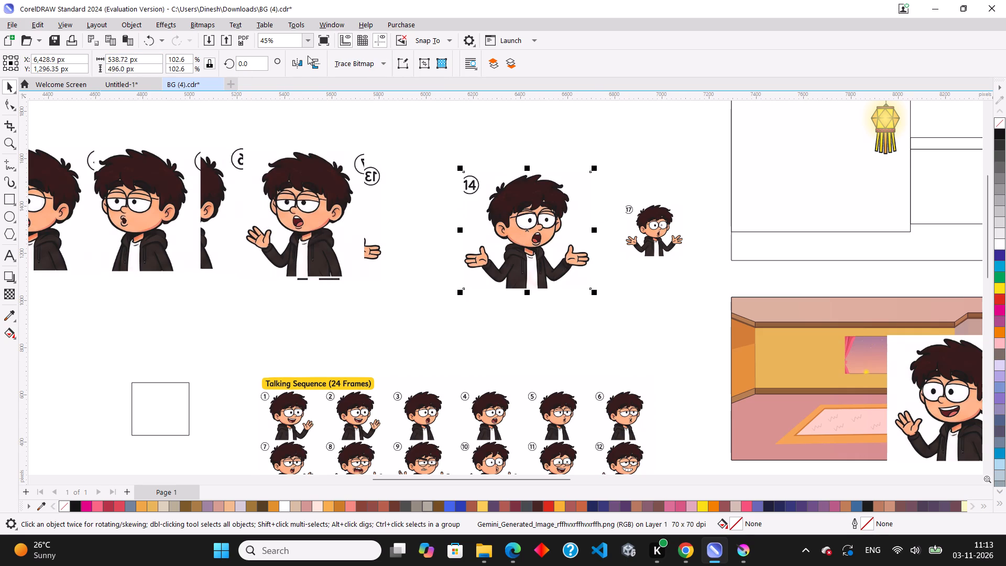
click(296, 58)
Shift enlarged cutout 14 to about X 6307, Y 1296 px and export only it to Downloads as a JPG named 10.
drag(518, 224, 489, 212)
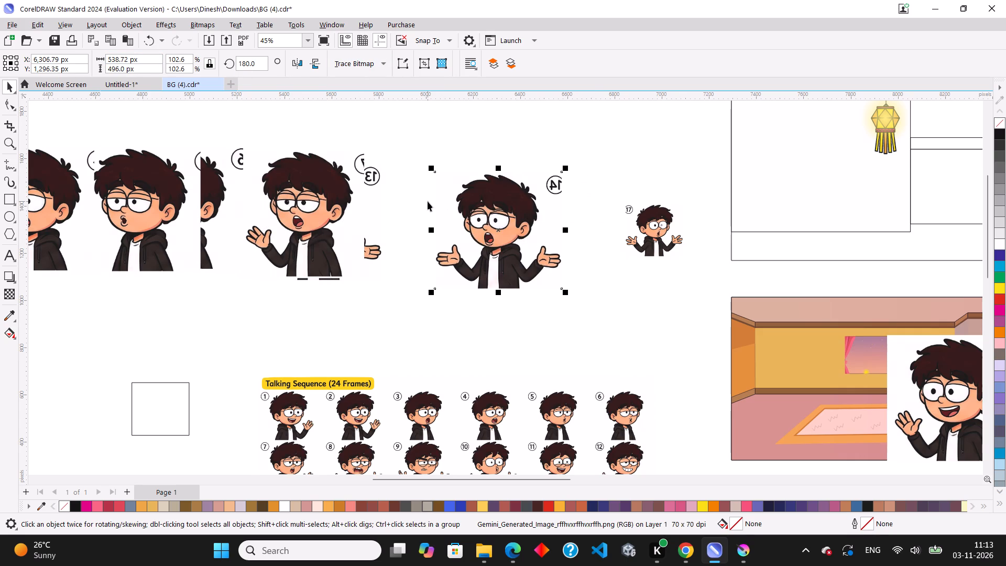
key(ctrl+e)
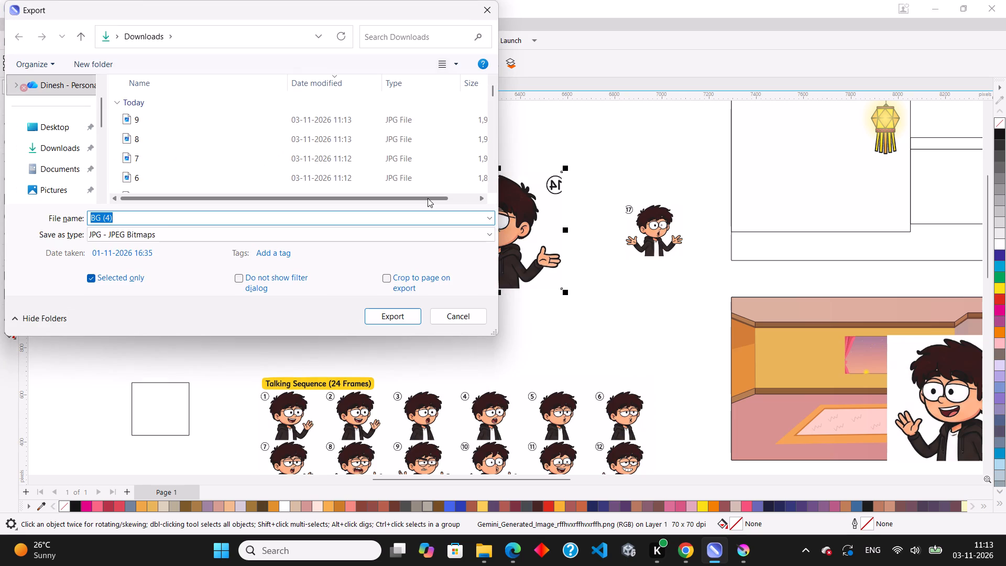
text(10)
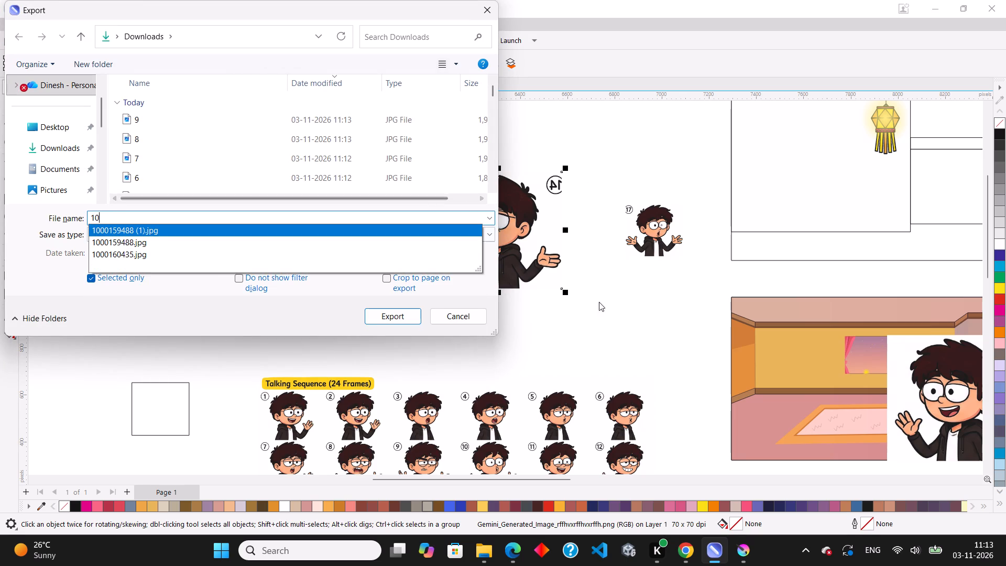
click(406, 320)
drag(524, 224, 398, 198)
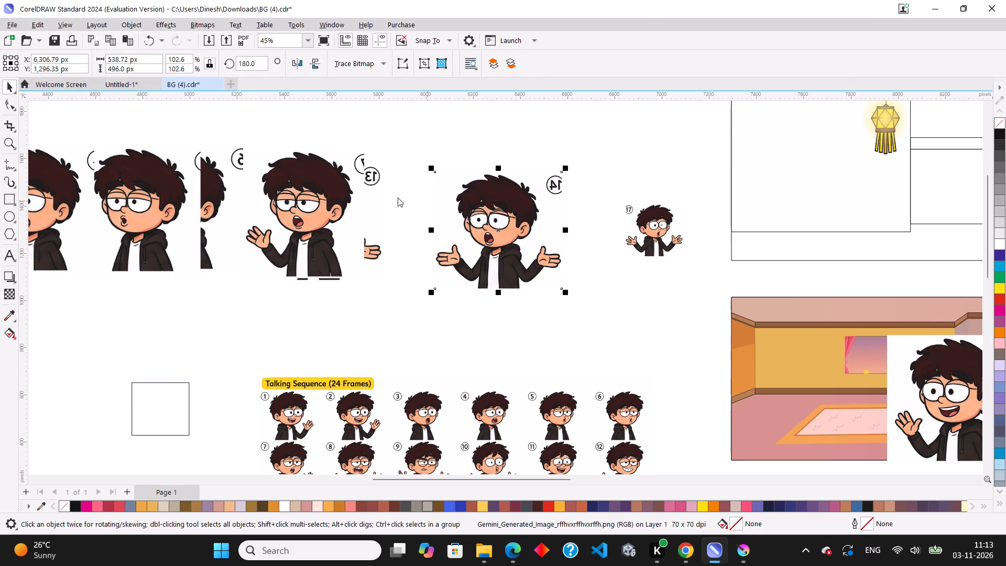
drag(398, 198, 379, 198)
click(741, 426)
click(736, 412)
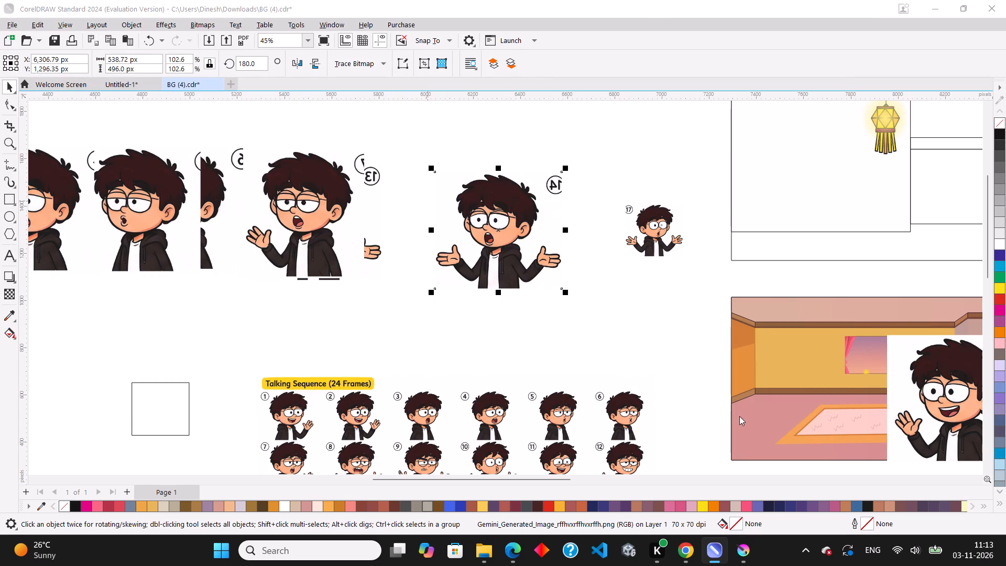
Move enlarged cutout 14 behind the enlarged cutout with a single raised hand, on the stack with cutout 13.
drag(506, 223, 328, 210)
Move small cutout 17 to about X 6074, Y 1395 px, mirror it horizontally and enlarge it proportionally to 538.72 px wide.
click(668, 241)
drag(667, 230, 456, 206)
click(296, 58)
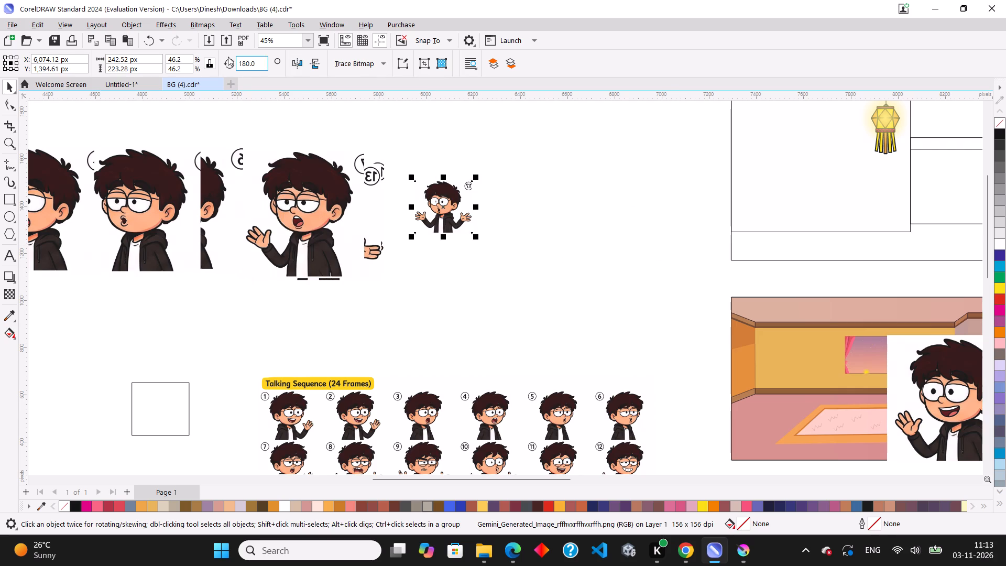
drag(151, 61, 52, 62)
key(ctrl+v)
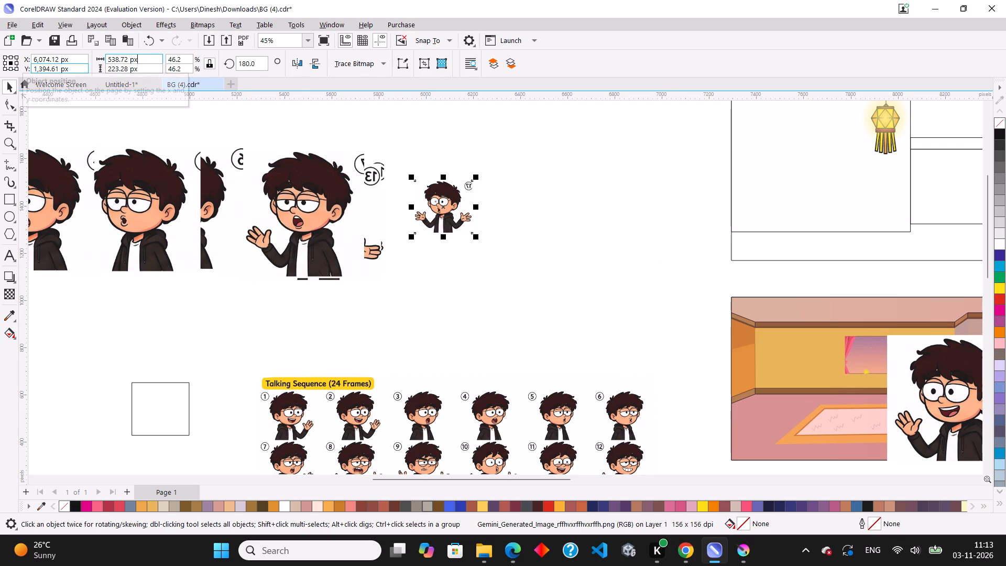
key(Return)
Export only the enlarged cutout 17 to Downloads as a JPG named 11.
key(ctrl+e)
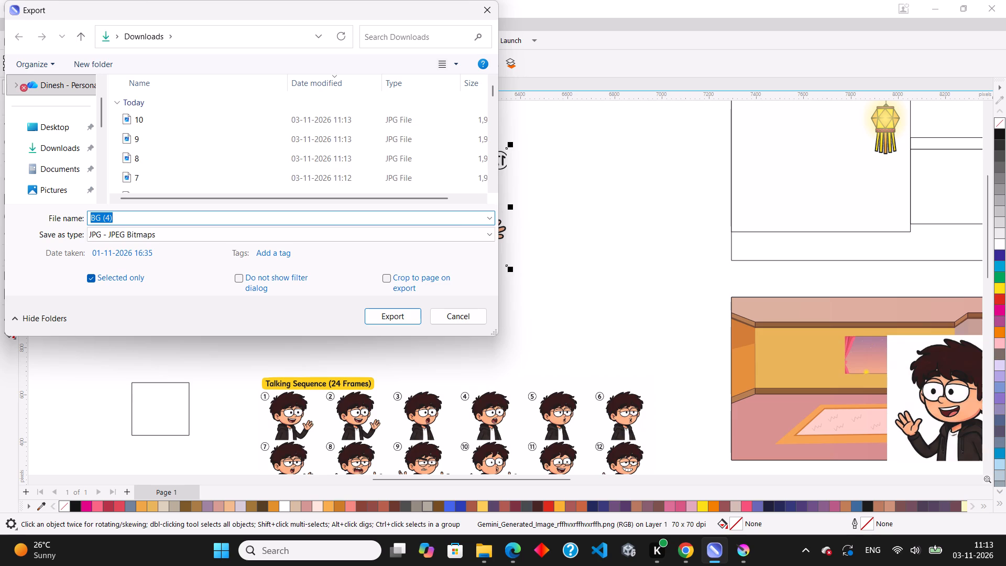
text(11)
click(396, 317)
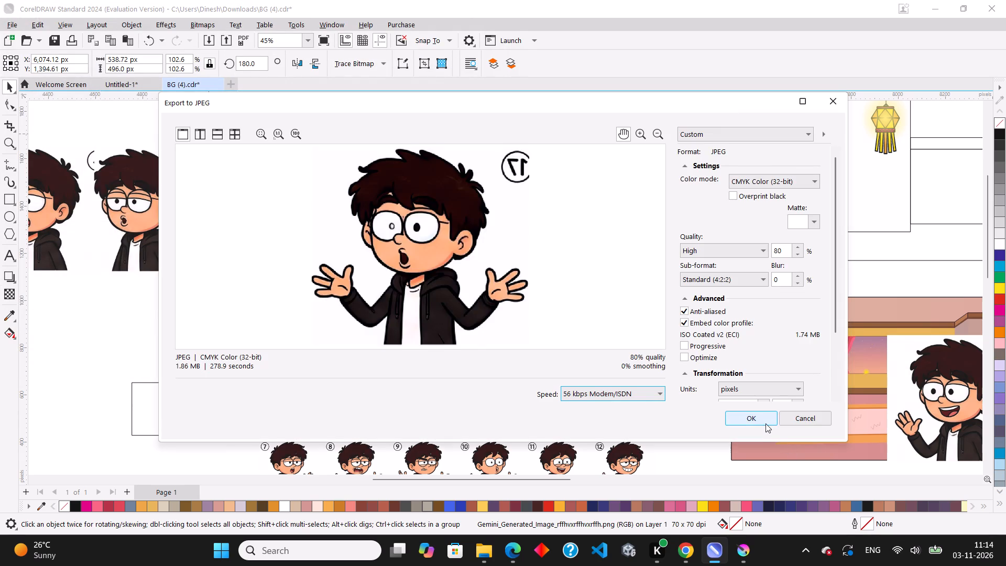
click(766, 423)
scroll(449, 310, down, 7)
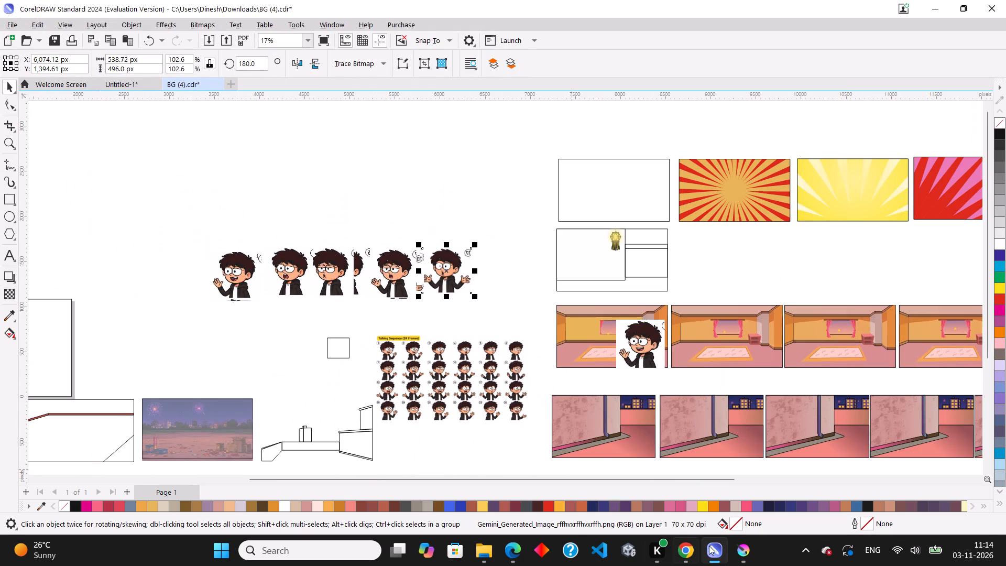
Switch to Krita and set the recovered document's animation frame rate to 15.
click(738, 556)
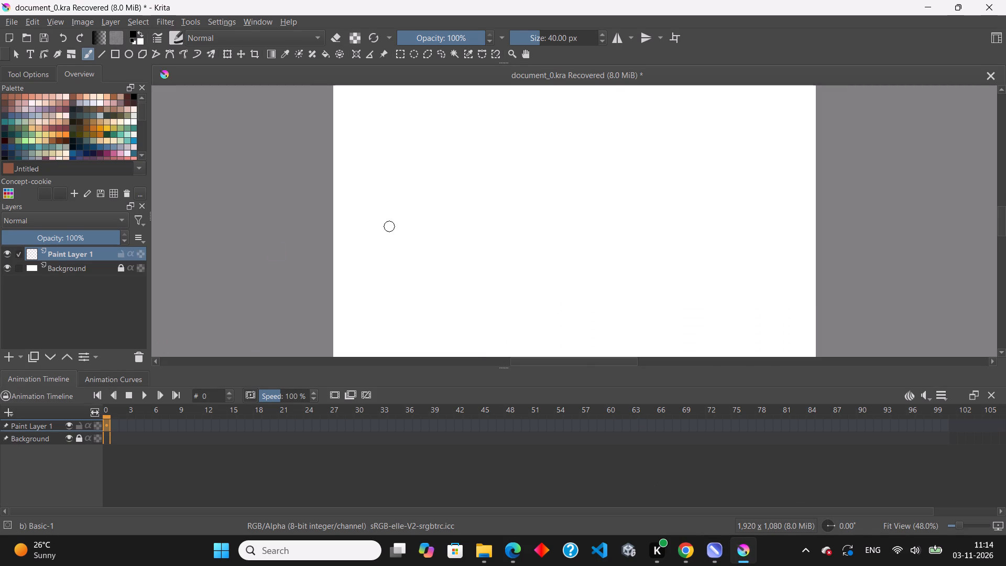
scroll(396, 224, down, 4)
scroll(398, 224, up, 3)
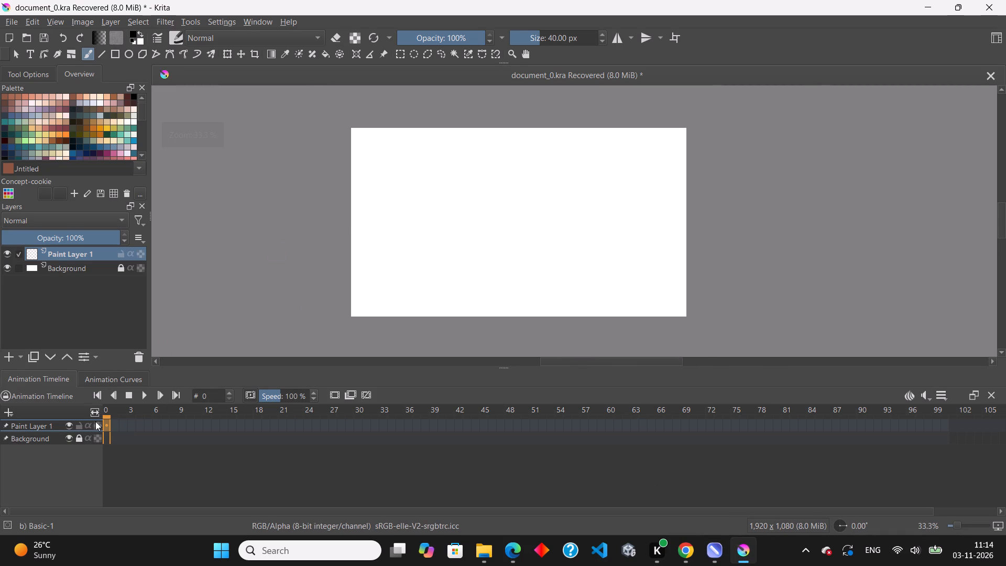
click(944, 401)
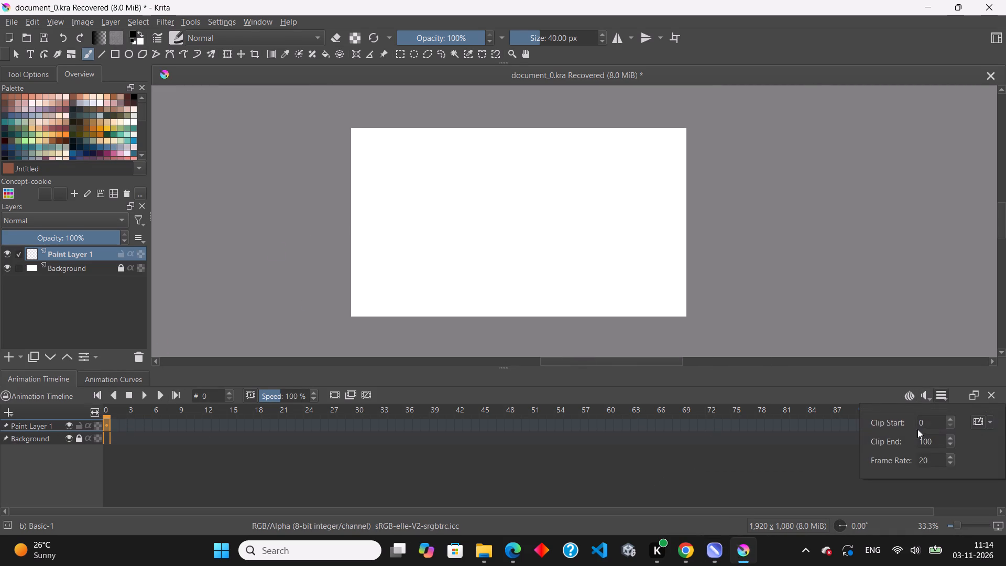
drag(929, 462, 884, 467)
key(End)
key(Clear)
key(Return)
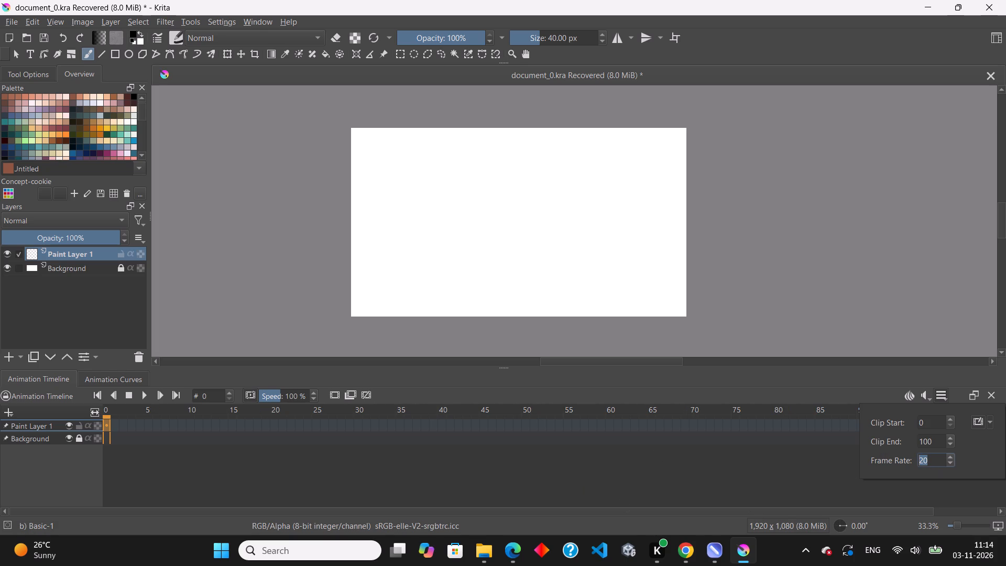
click(939, 456)
drag(934, 463, 850, 463)
key(1)
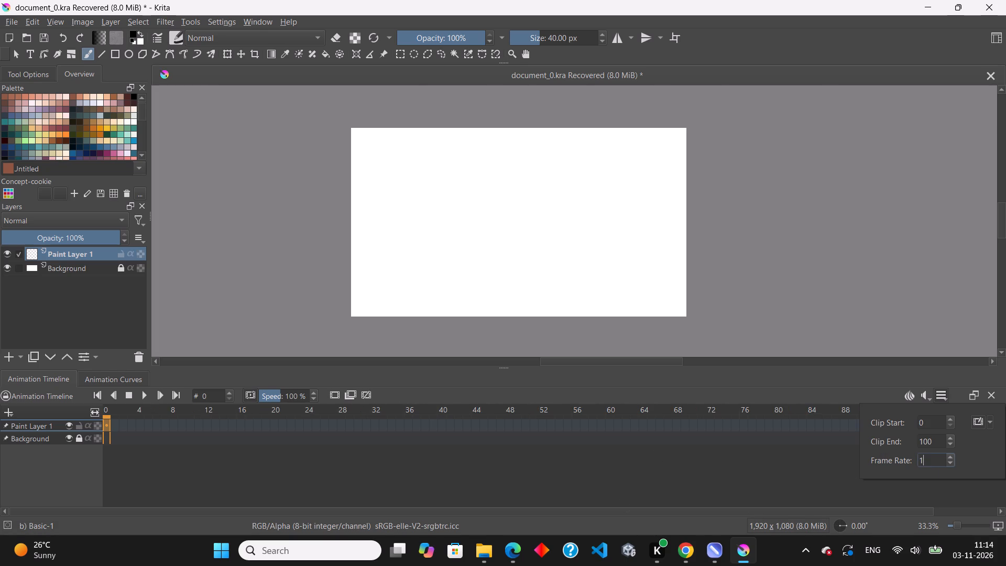
key(5)
key(Return)
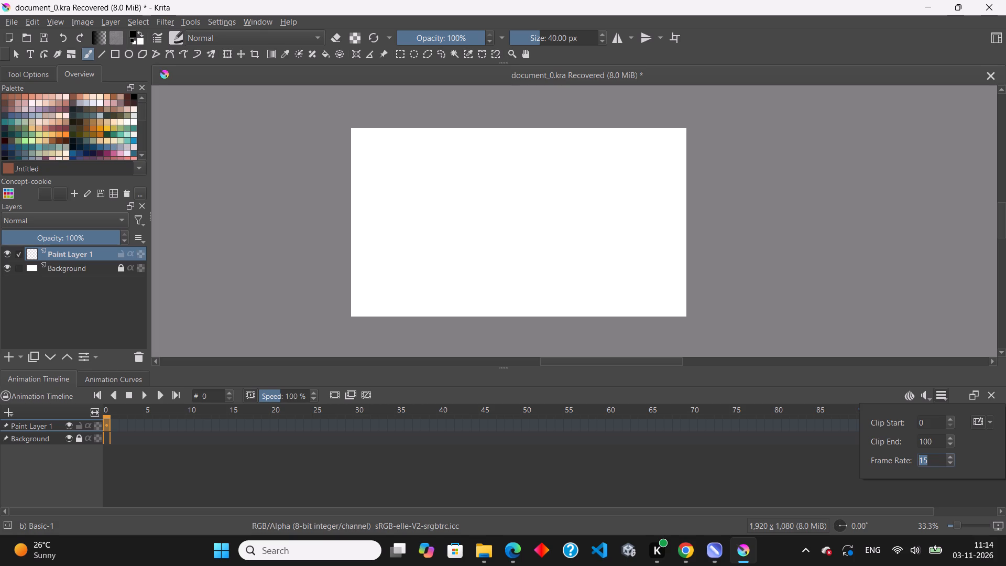
Add four new paint layers above Paint Layer 1 in the animation timeline.
click(8, 417)
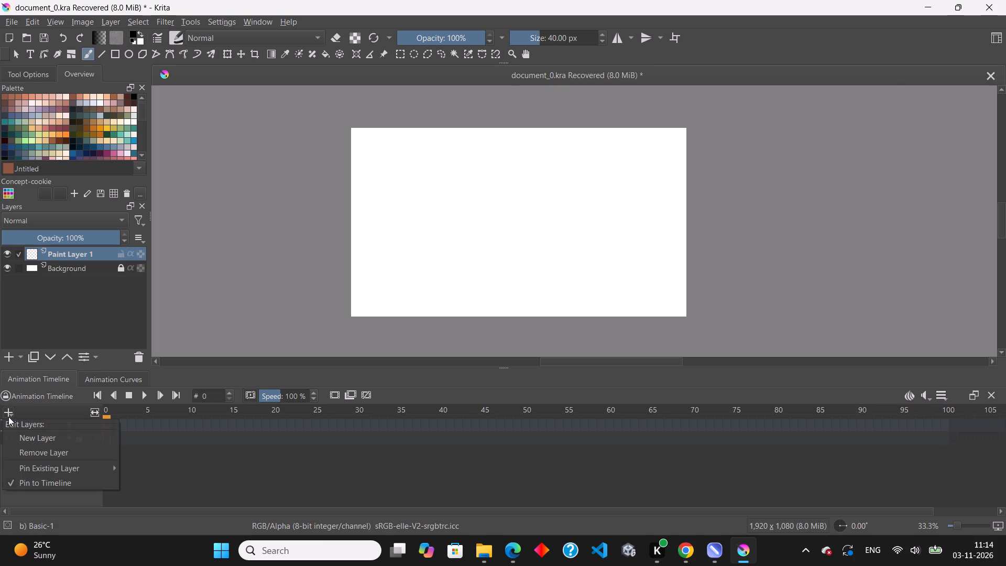
click(8, 411)
click(8, 412)
click(43, 442)
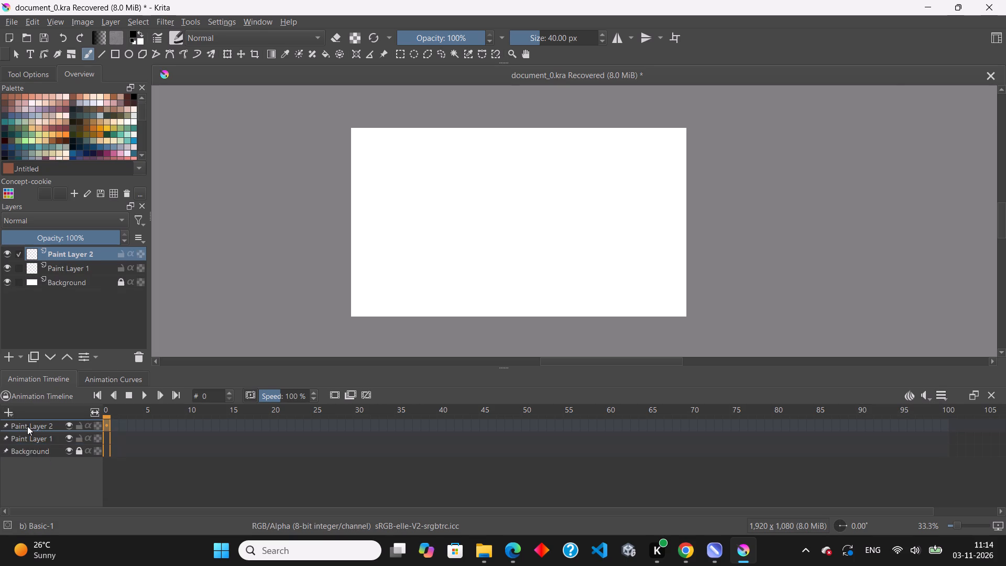
click(10, 416)
click(31, 434)
click(7, 414)
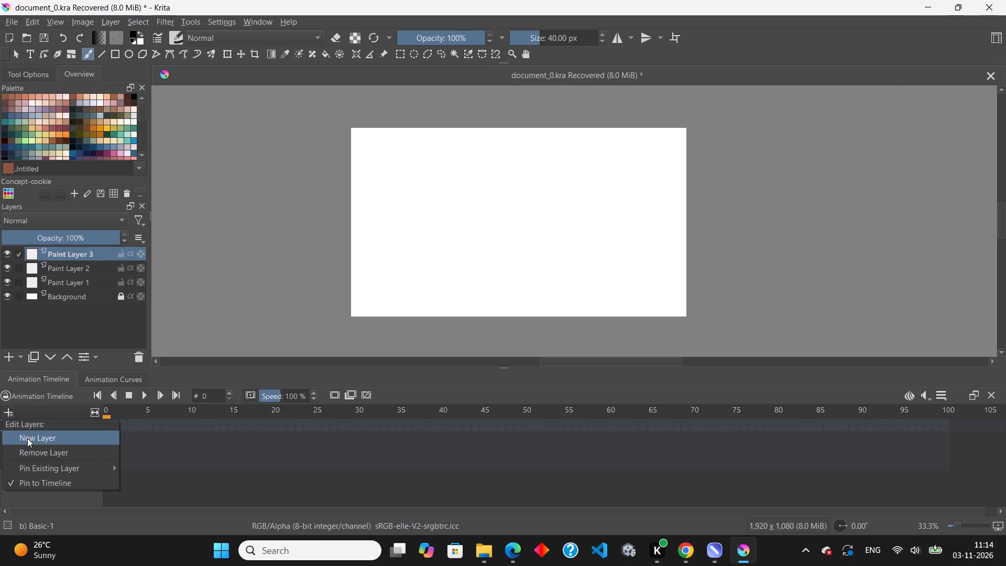
click(28, 438)
click(8, 414)
click(29, 443)
Rename Paint Layer 1, directly above the Background layer, as Bg.
scroll(28, 464, down, 1)
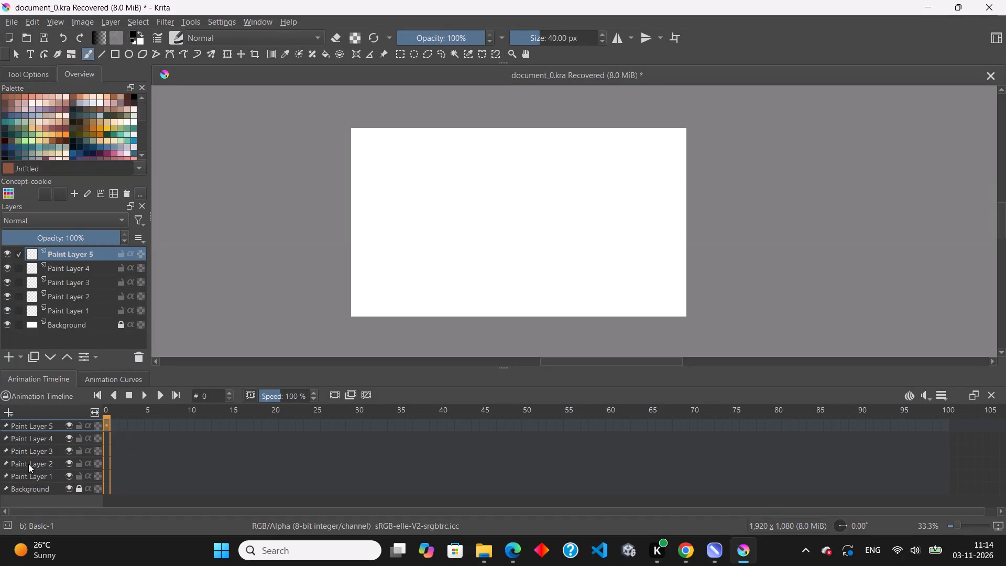
scroll(28, 464, down, 2)
click(36, 478)
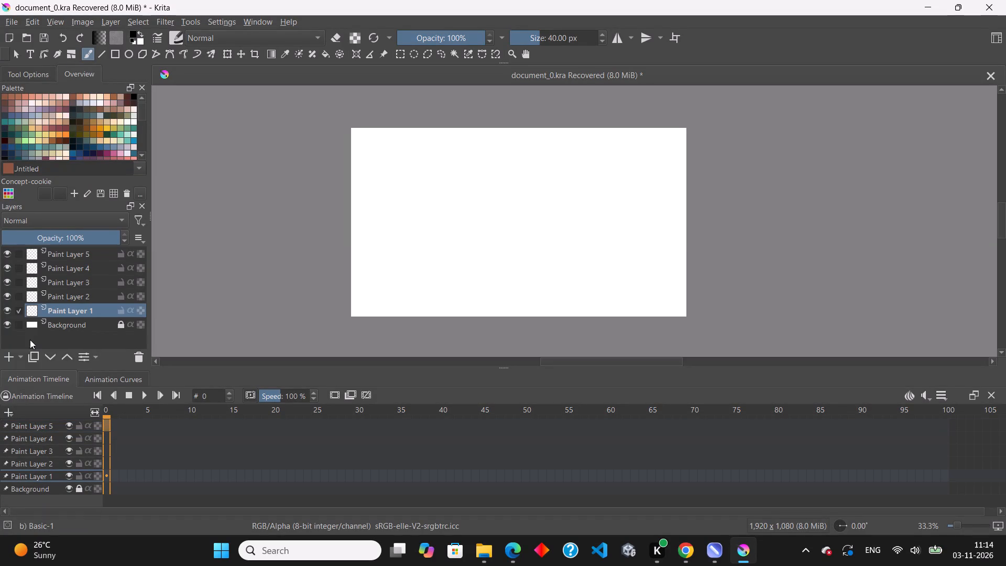
double_click(65, 312)
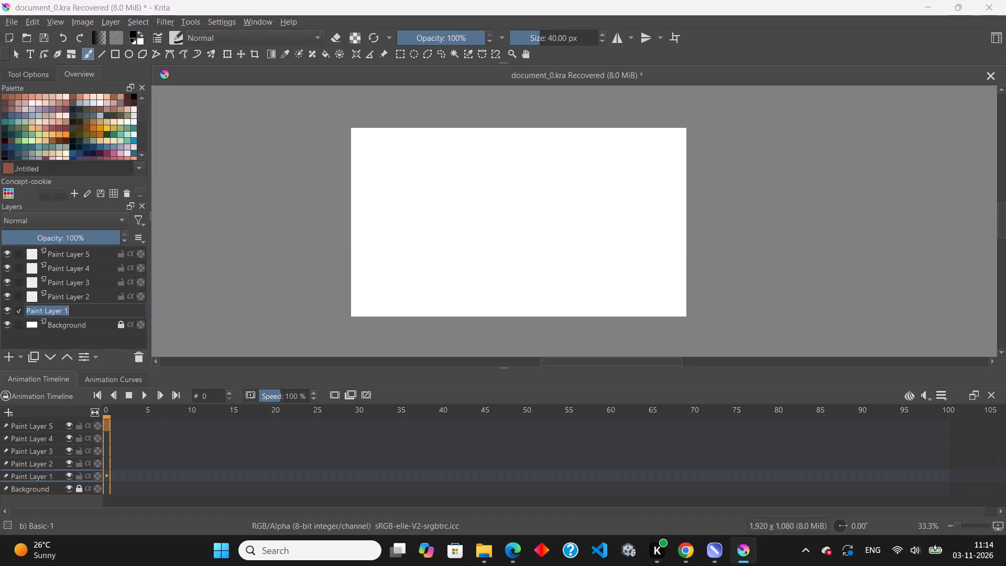
text(Bg)
key(Return)
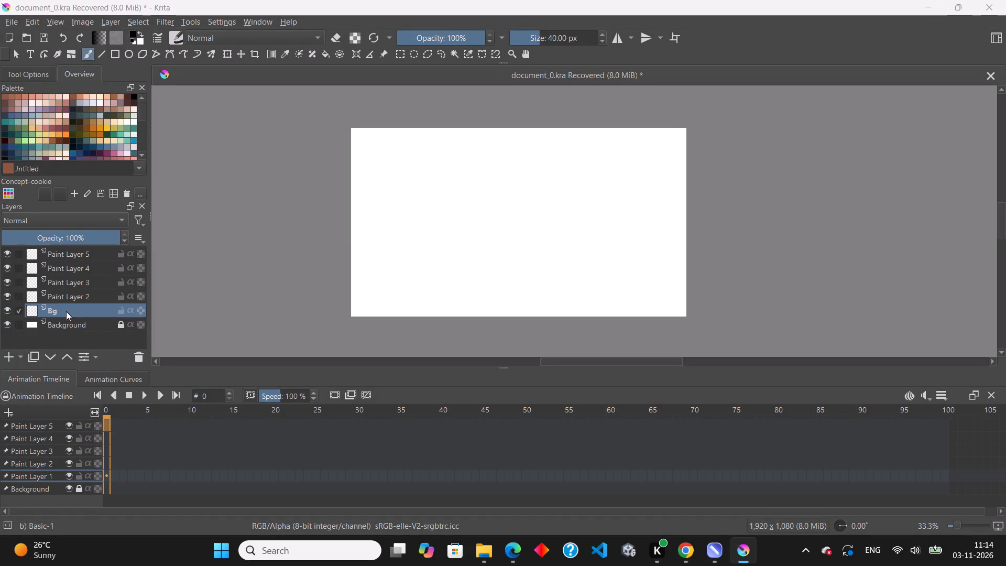
Rename Paint Layer 2 as body.
double_click(67, 295)
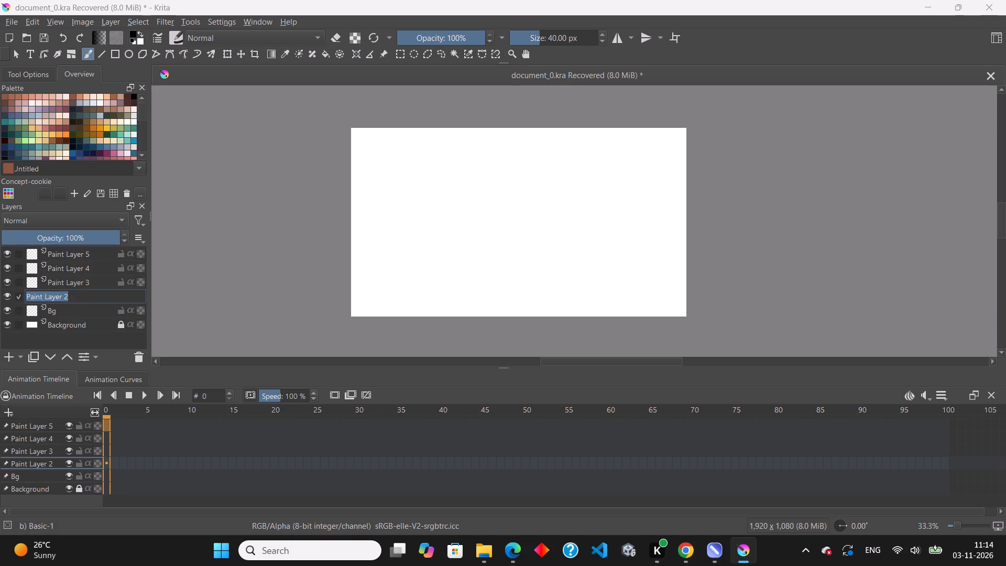
text(body)
key(Return)
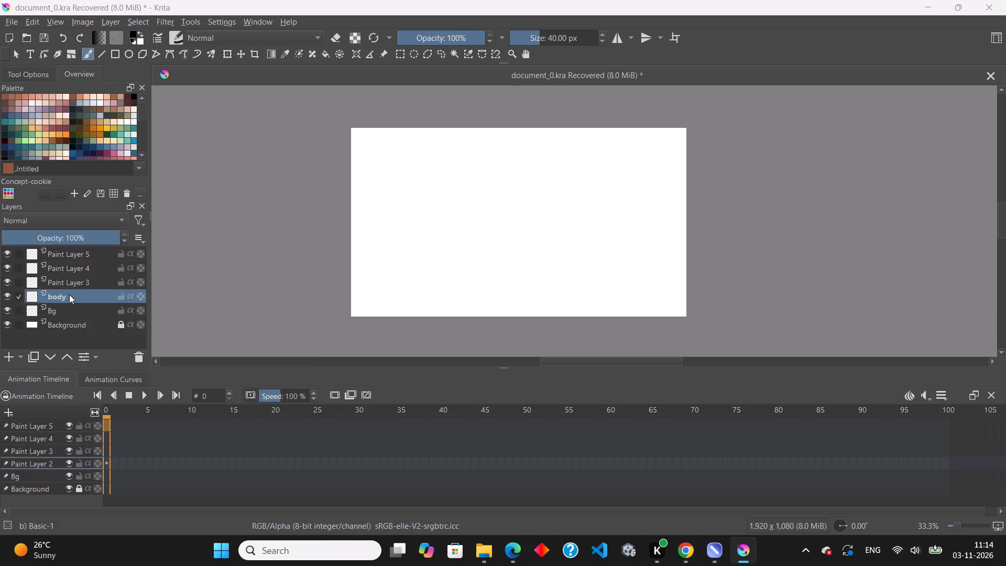
Rename Paint Layer 3 as move.
double_click(72, 282)
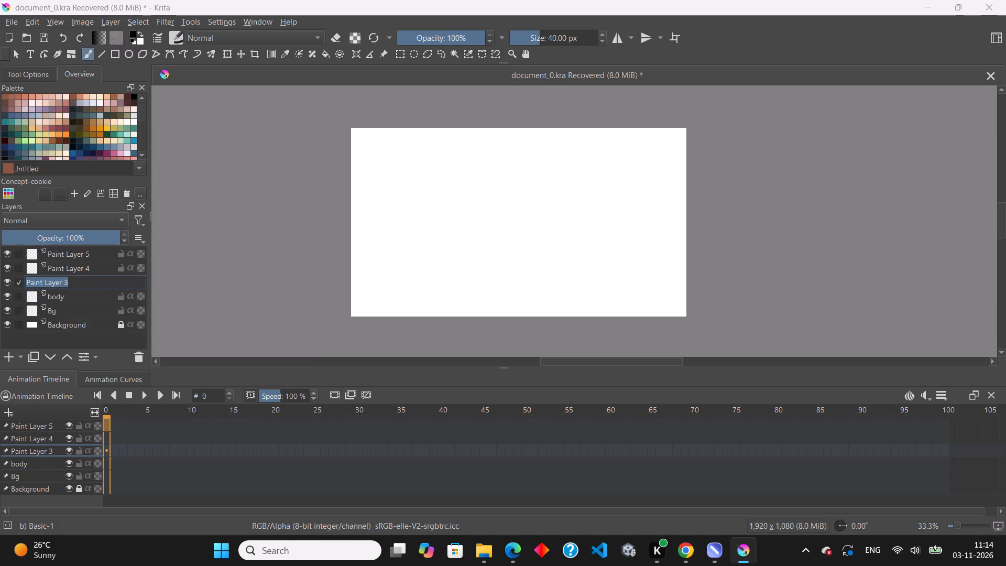
text(movr)
key(BackSpace)
key(e)
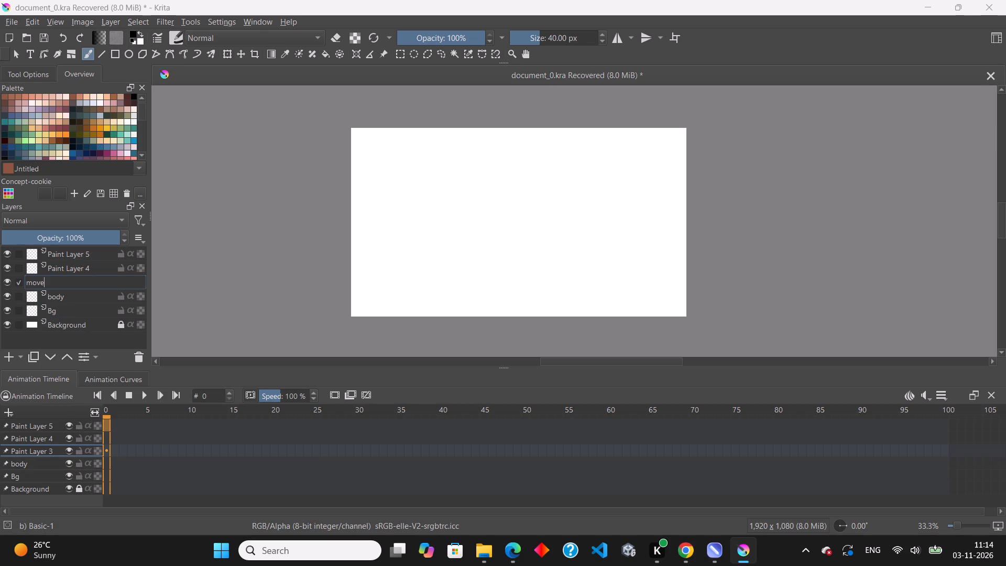
key(Return)
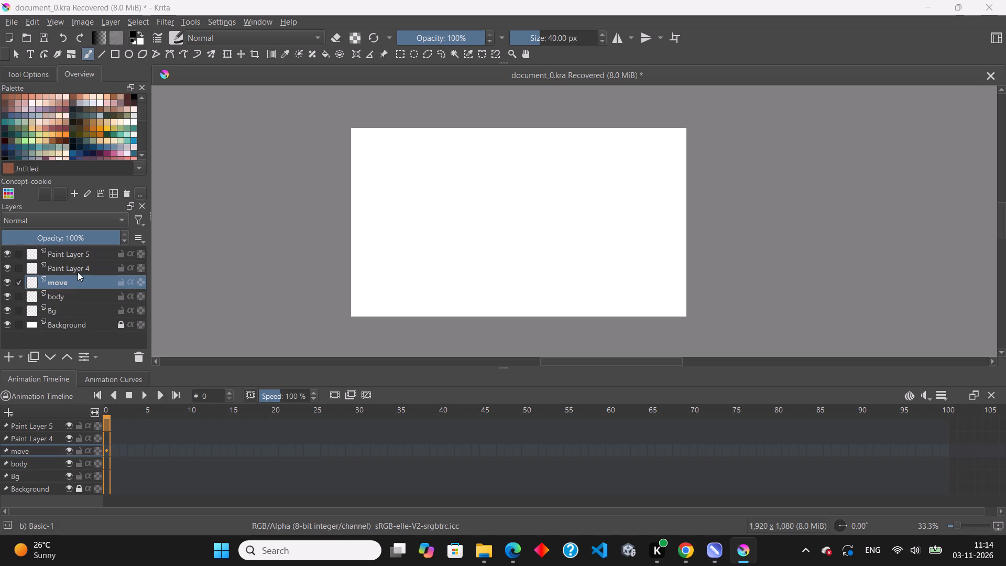
Rename Paint Layer 4 as expression.
double_click(84, 267)
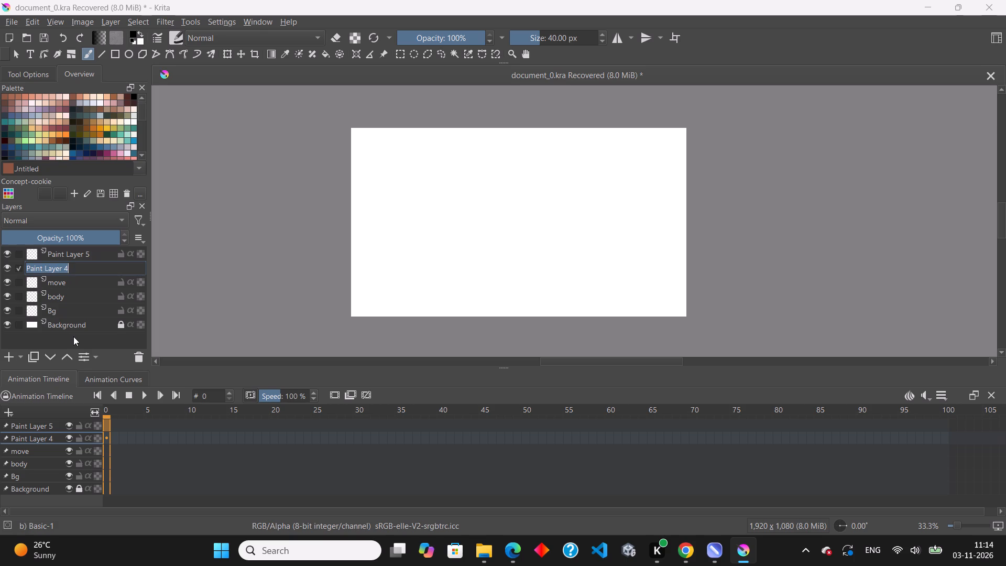
text(express)
text(ion)
key(Return)
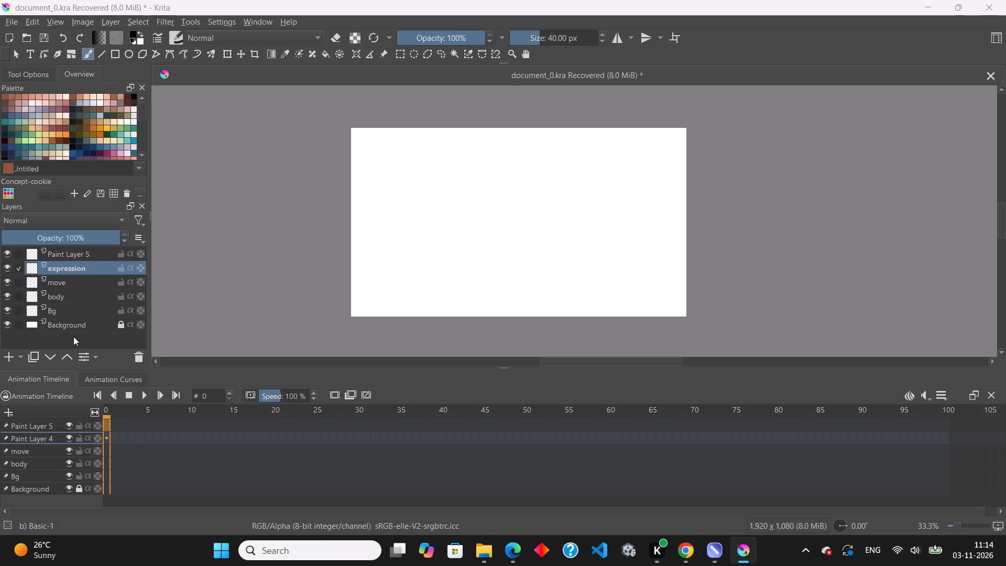
Insert image 1 from the Downloads folder into the Krita document as a new layer directly above the body layer.
click(51, 312)
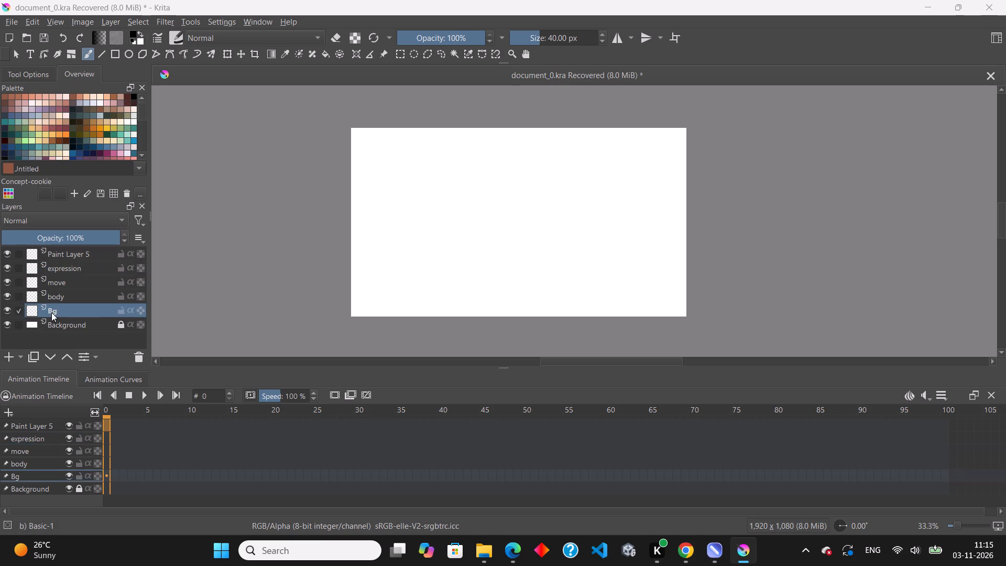
click(58, 297)
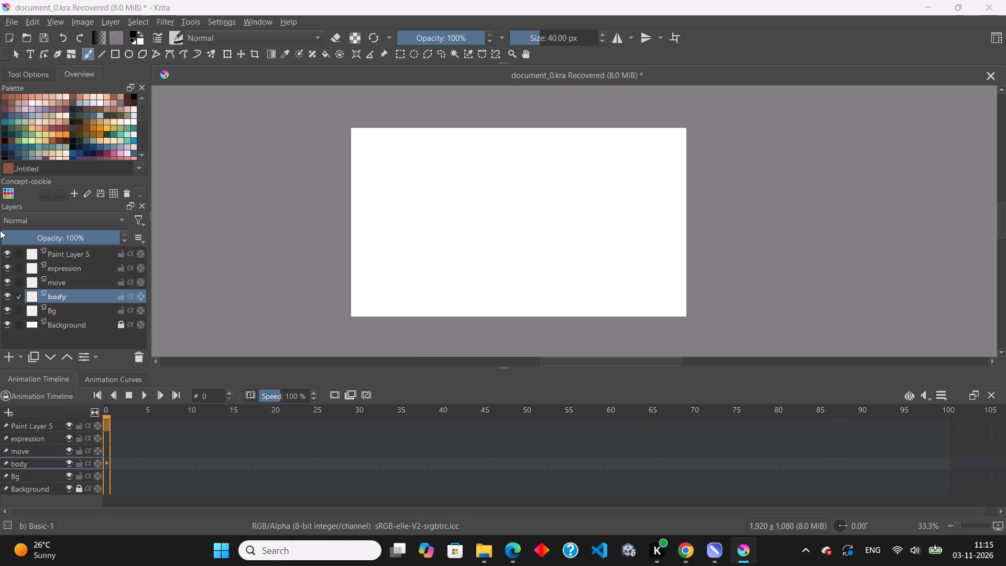
scroll(617, 178, up, 1)
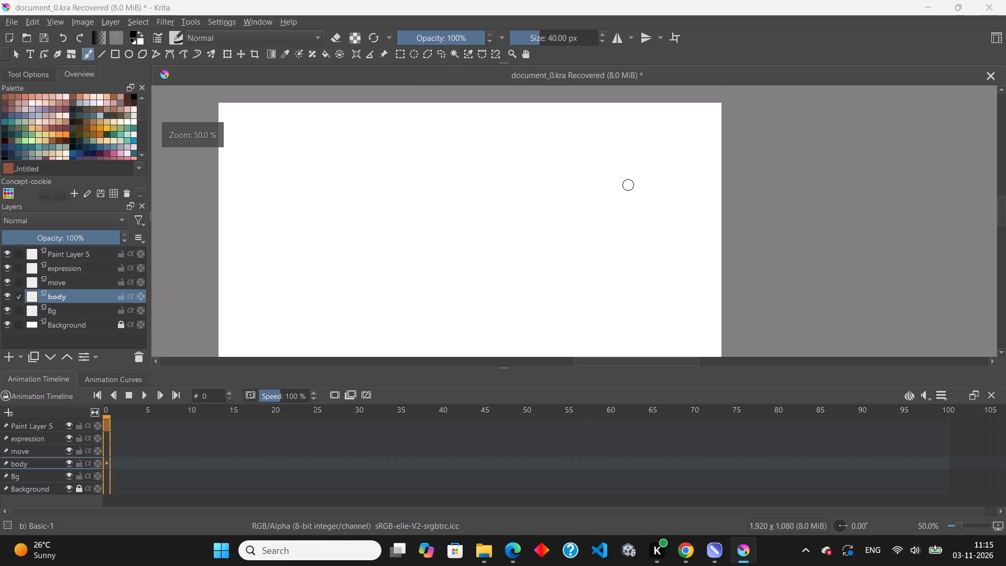
scroll(537, 187, down, 1)
click(489, 553)
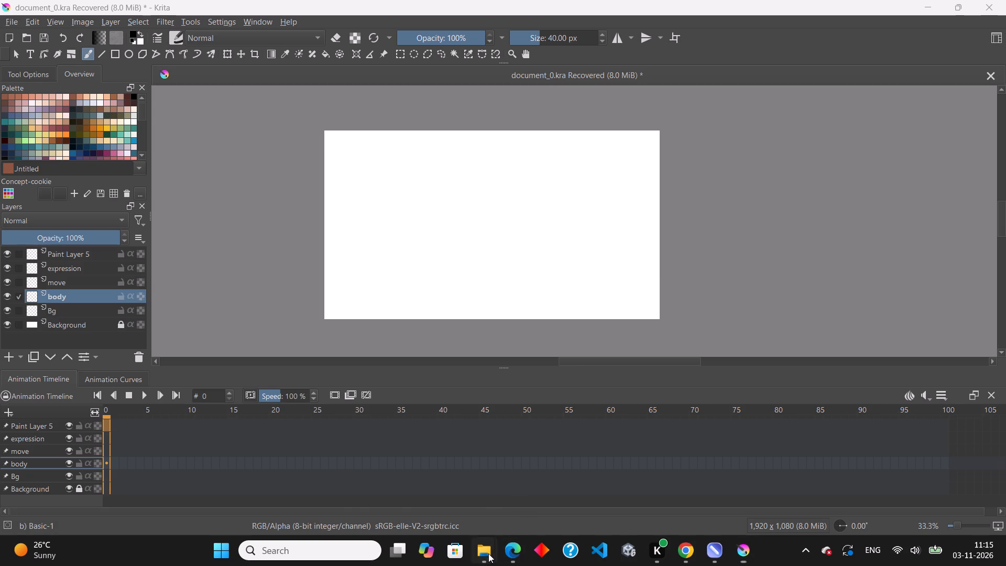
click(443, 499)
scroll(192, 220, up, 7)
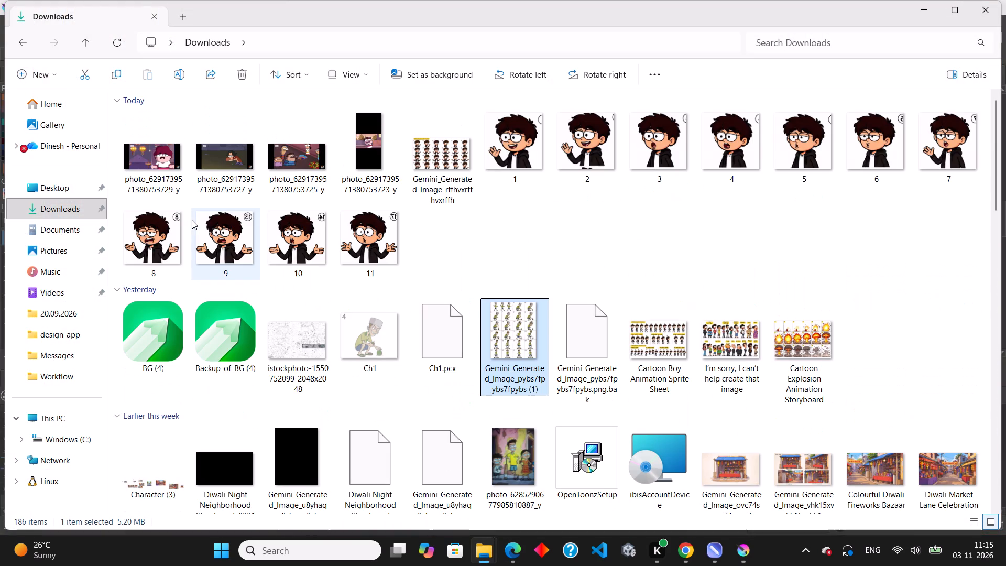
scroll(192, 220, up, 3)
drag(513, 155, 543, 245)
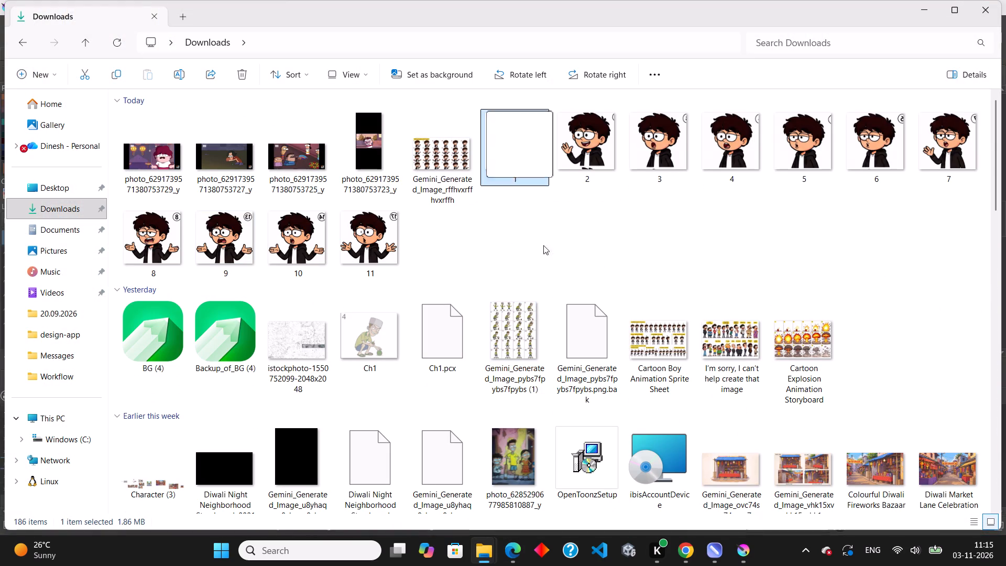
drag(543, 245, 744, 552)
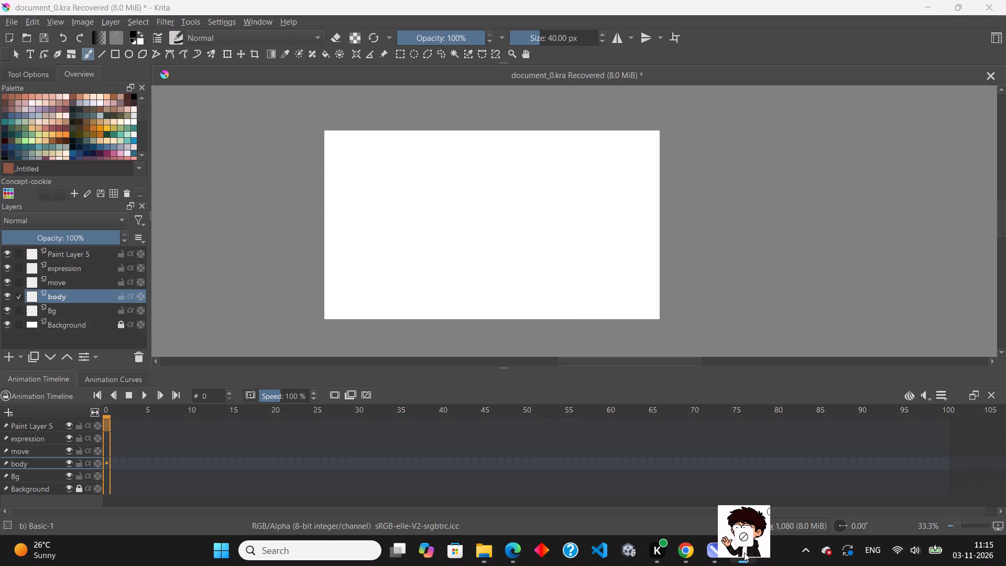
drag(744, 552, 522, 290)
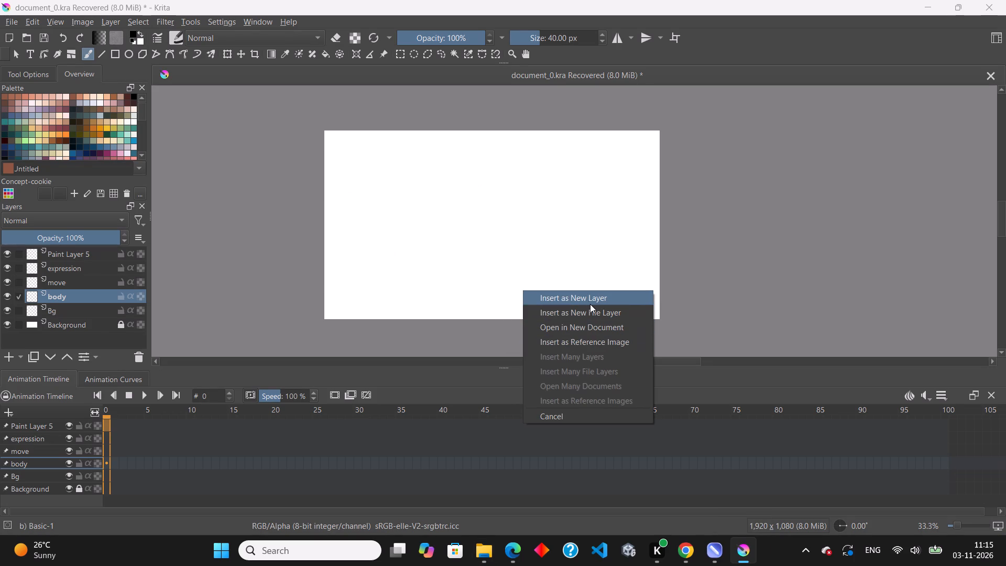
click(588, 301)
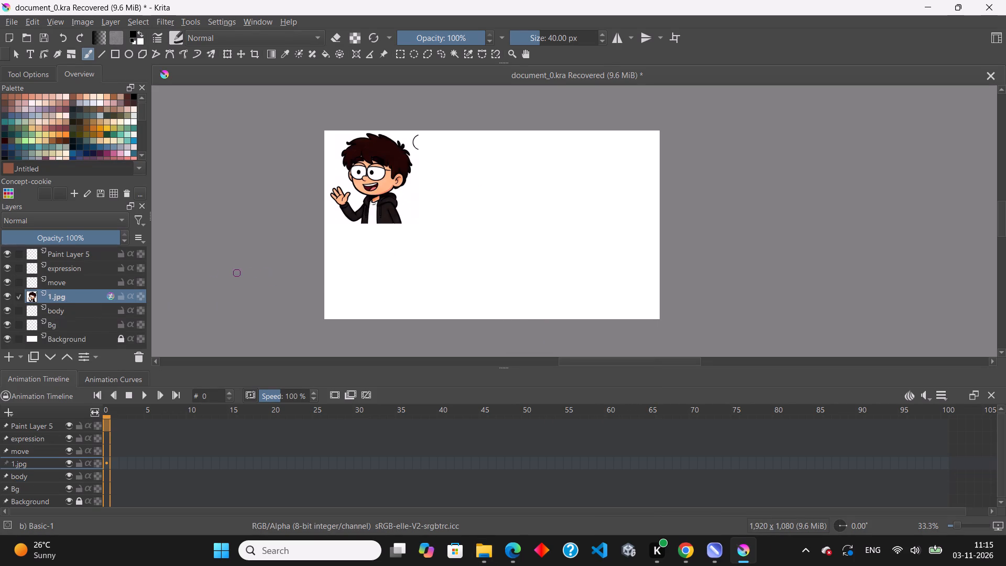
Move the 1.jpg character from the canvas's upper-left corner to its lower-right area.
key(t)
drag(389, 200, 552, 273)
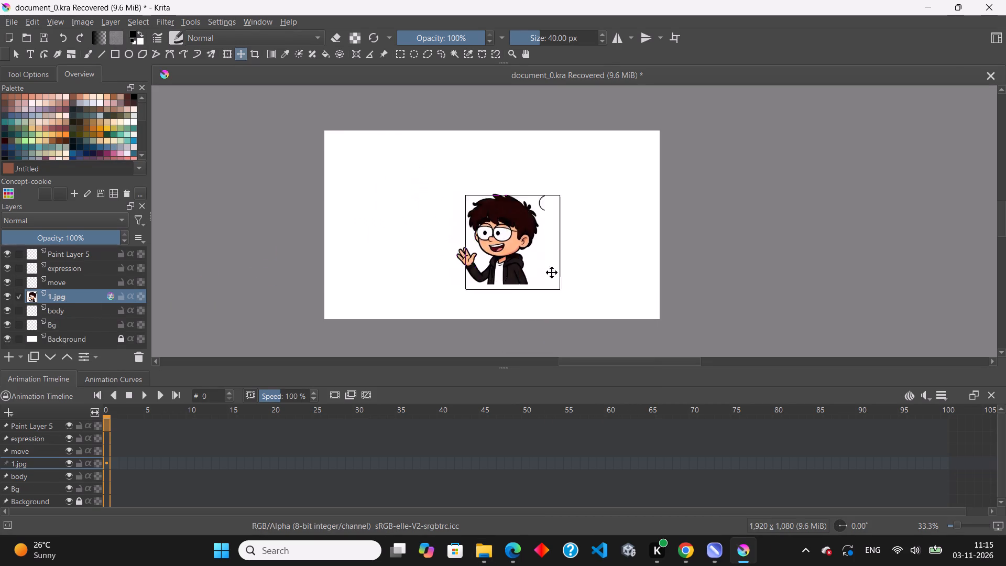
drag(552, 273, 570, 279)
scroll(655, 285, up, 2)
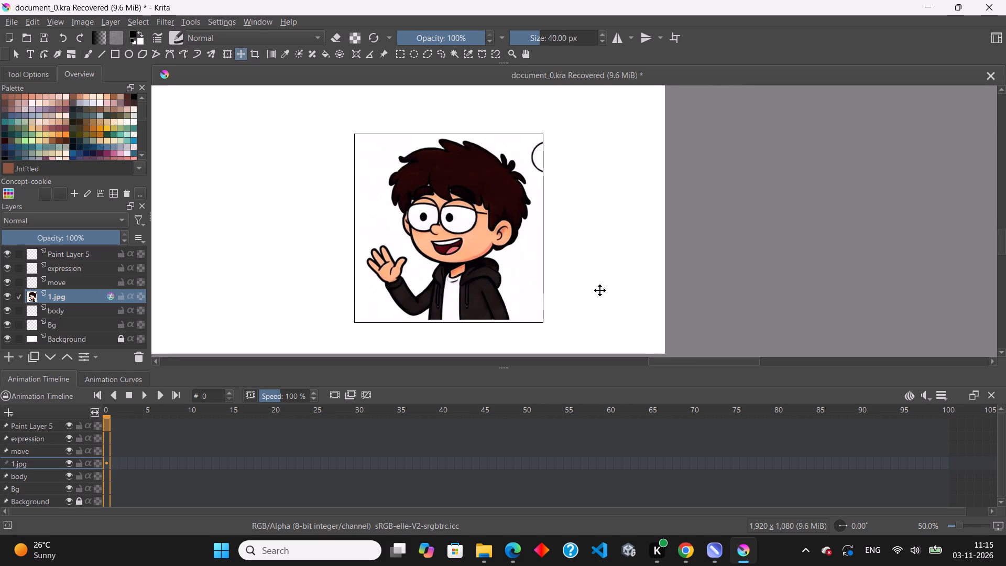
scroll(494, 278, down, 3)
scroll(502, 289, up, 1)
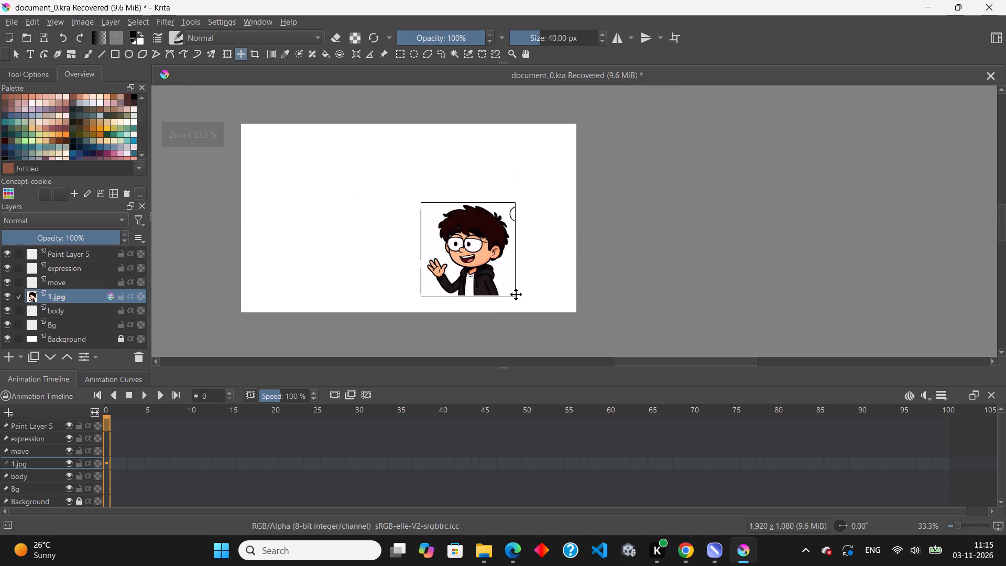
scroll(404, 228, down, 1)
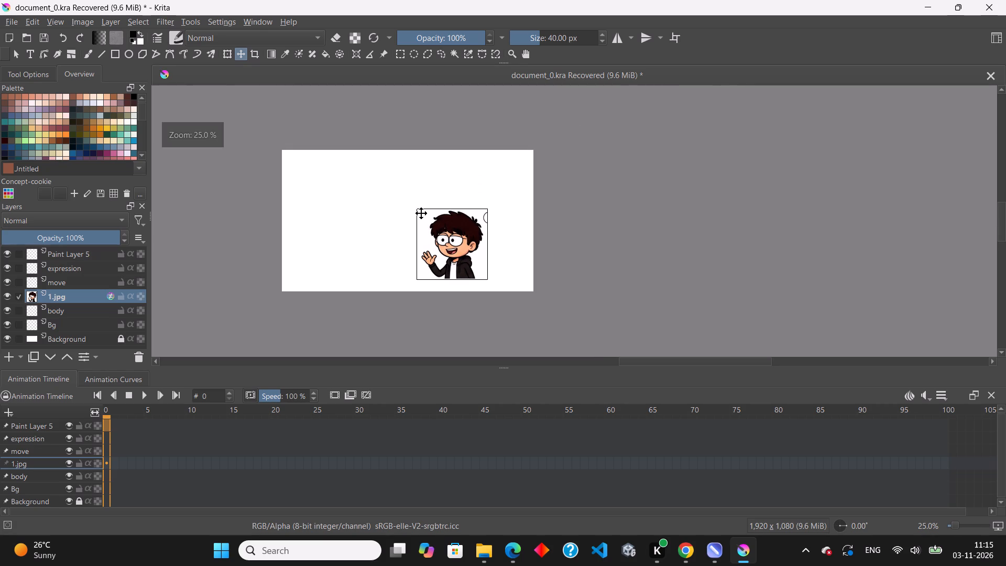
drag(417, 210, 402, 202)
scroll(489, 276, up, 2)
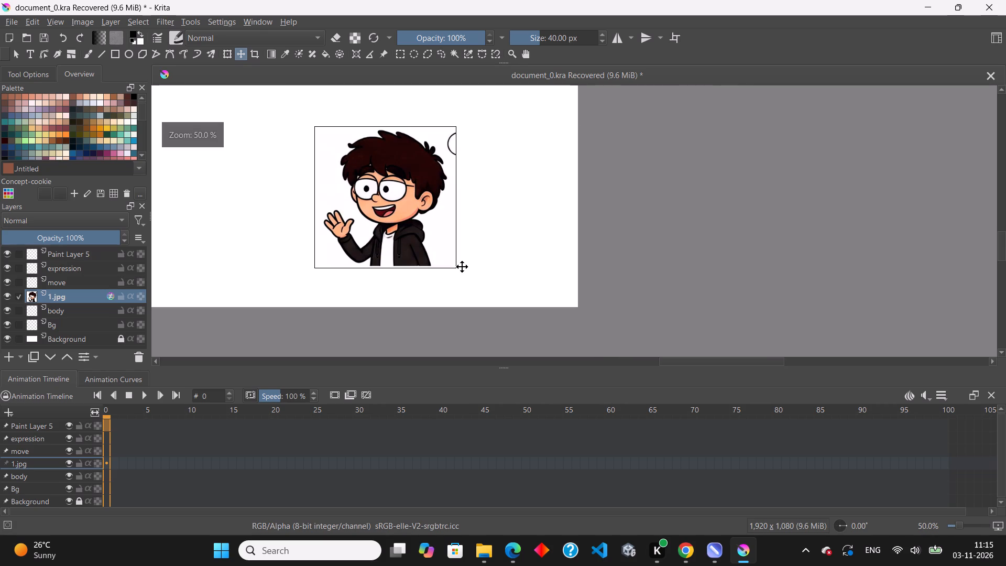
drag(461, 266, 484, 280)
scroll(474, 276, down, 1)
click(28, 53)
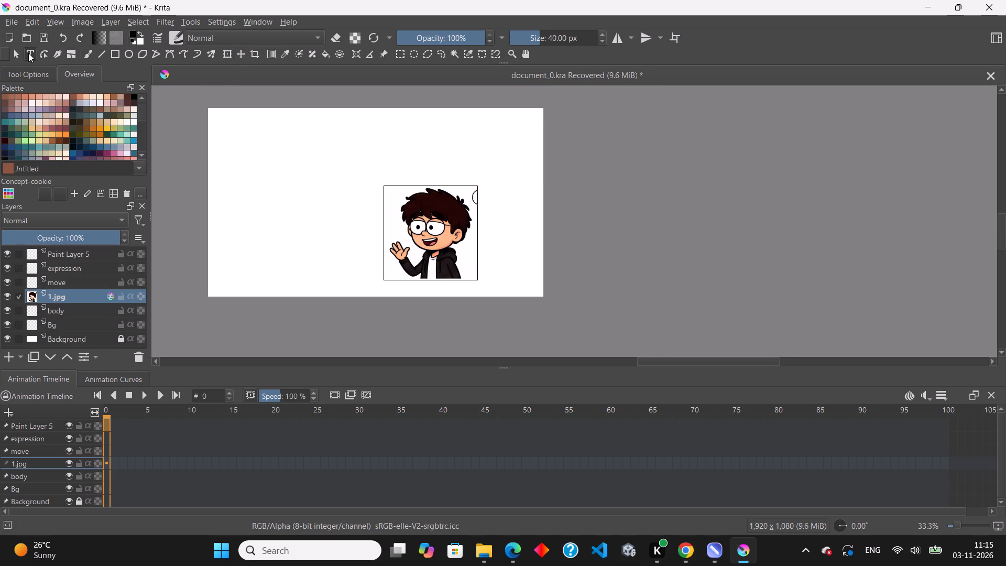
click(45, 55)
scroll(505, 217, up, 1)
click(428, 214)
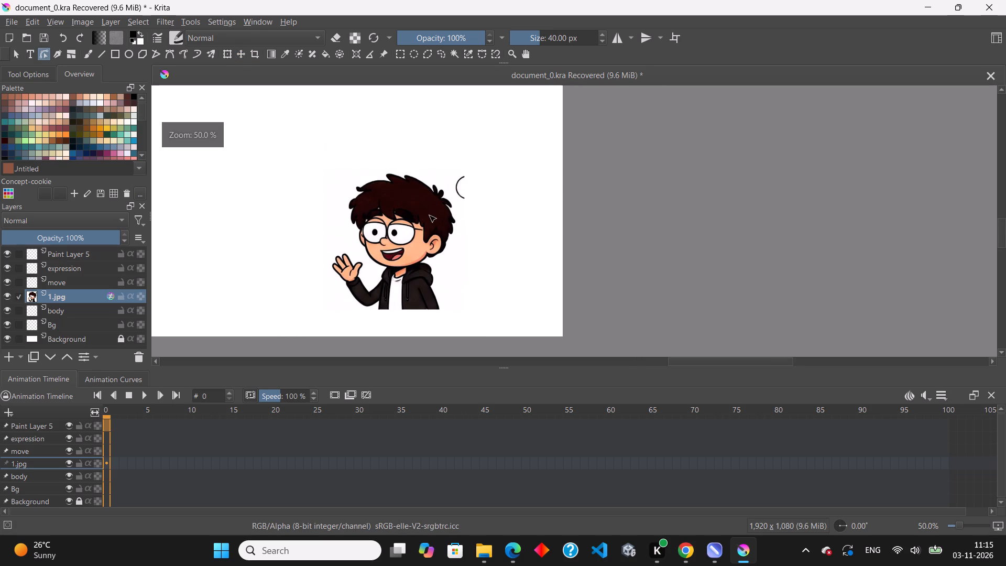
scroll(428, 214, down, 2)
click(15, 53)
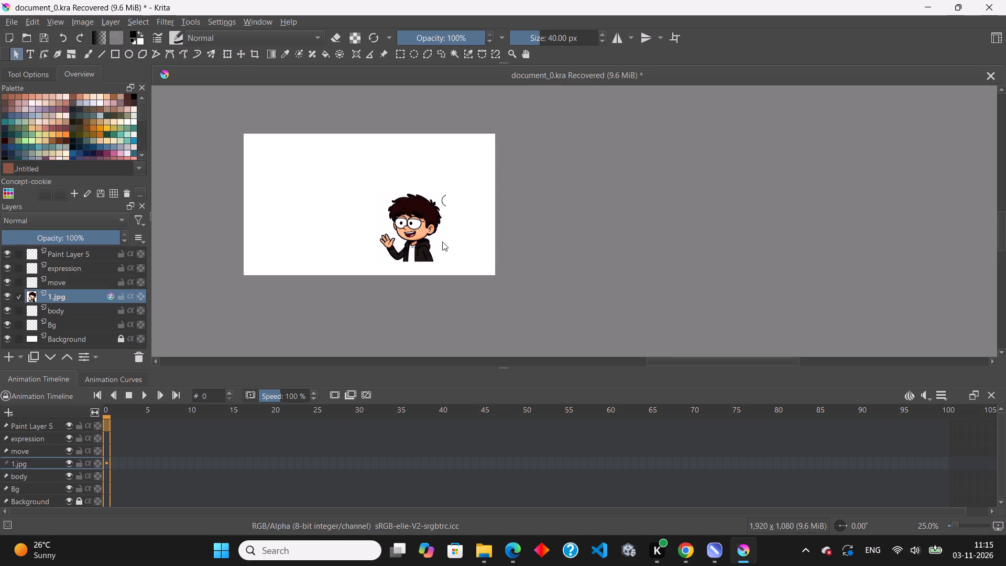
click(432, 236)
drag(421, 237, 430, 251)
Reposition the 1.jpg character slightly right of the canvas centre with the Move tool, and turn on eraser mode.
key(t)
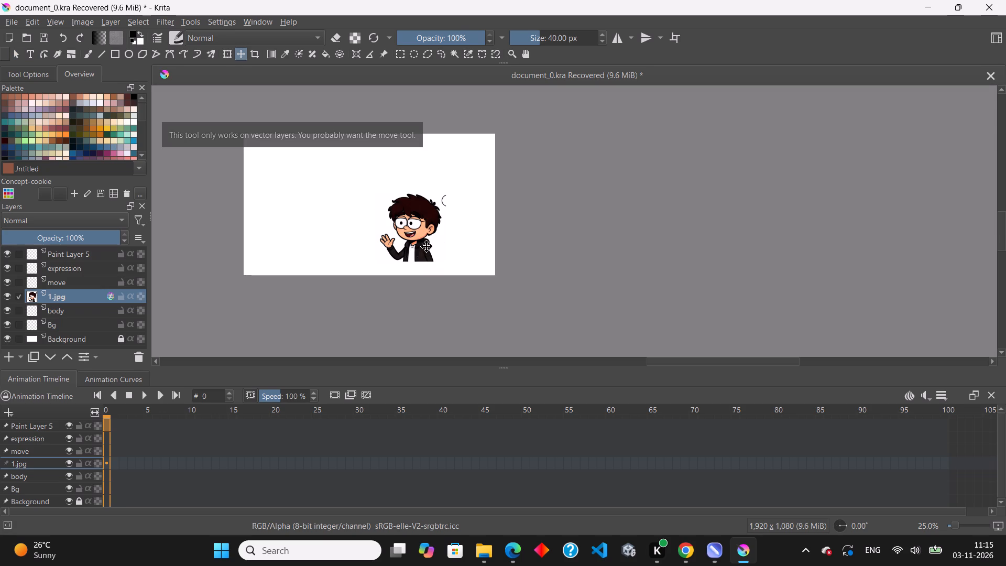
scroll(422, 242, up, 1)
drag(426, 247, 402, 228)
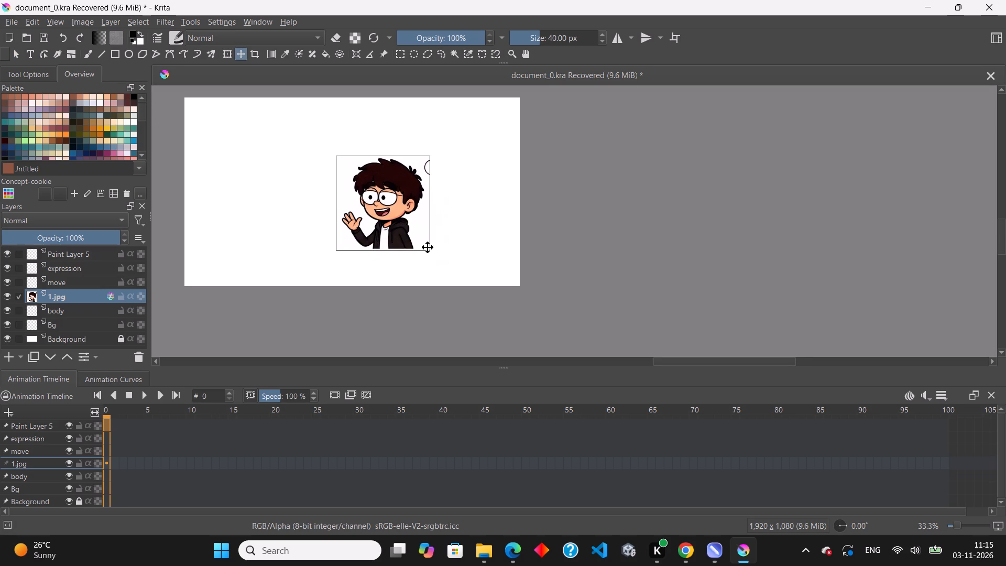
key(e)
drag(429, 251, 435, 257)
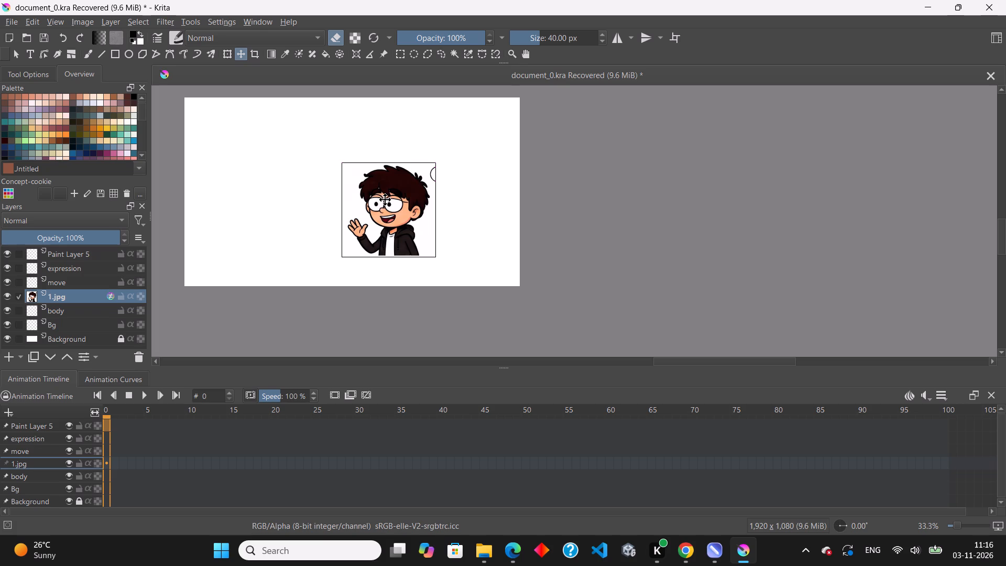
Enlarge the 1.jpg character with the Transform tool from its lower-right corner until it extends past the canvas's bottom edge.
key(ctrl+t)
scroll(433, 261, up, 1)
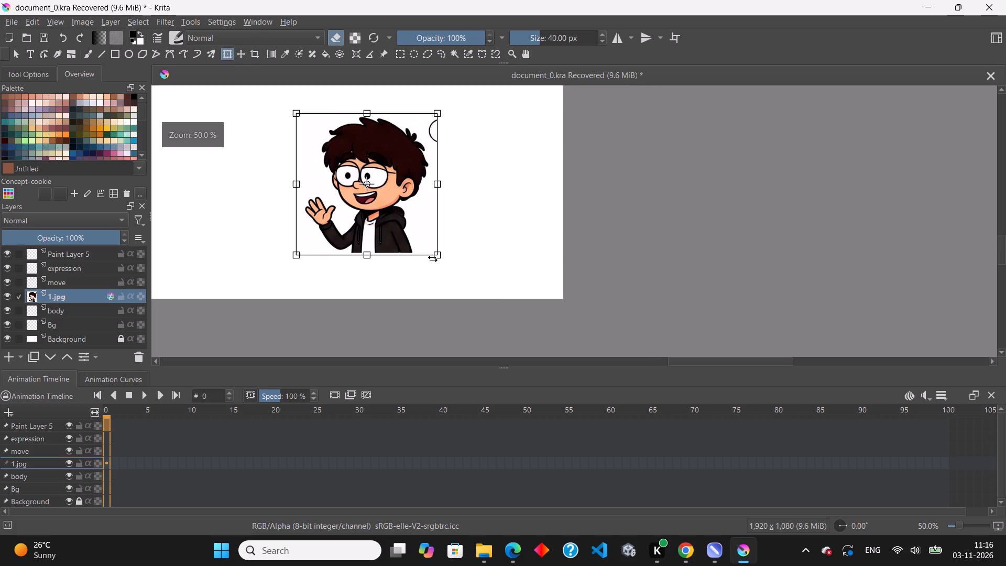
scroll(435, 260, down, 1)
drag(438, 254, 445, 267)
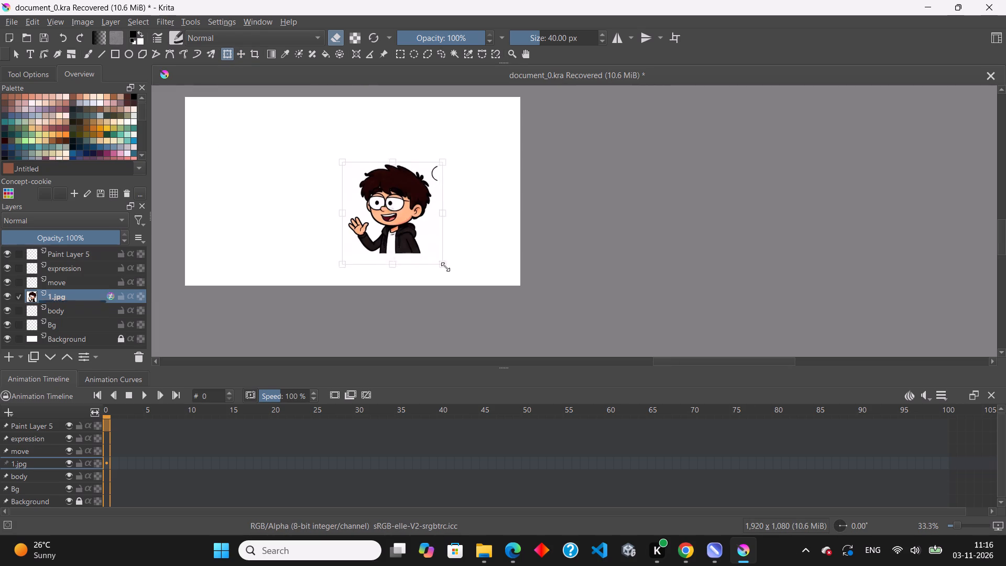
drag(445, 267, 467, 282)
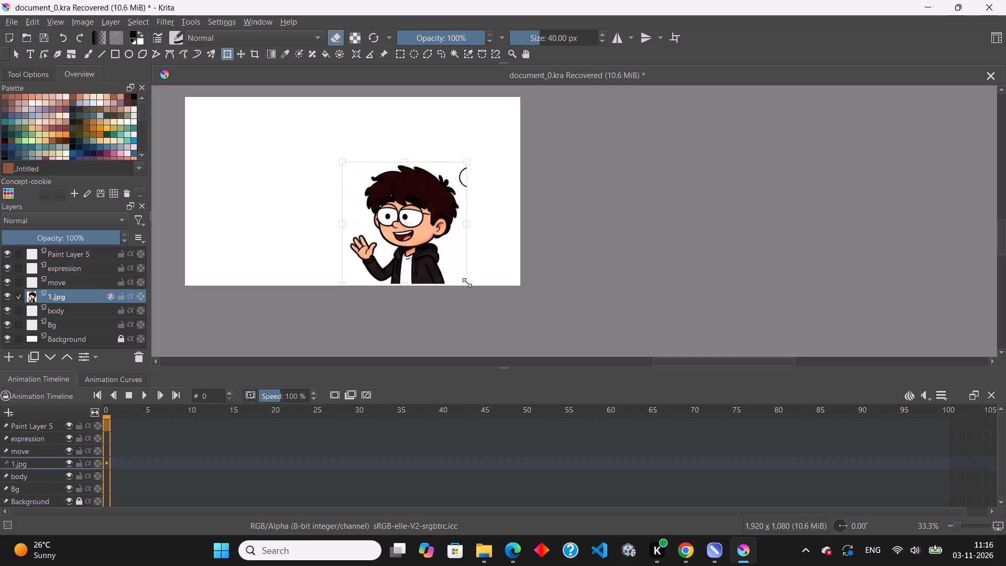
drag(467, 282, 471, 289)
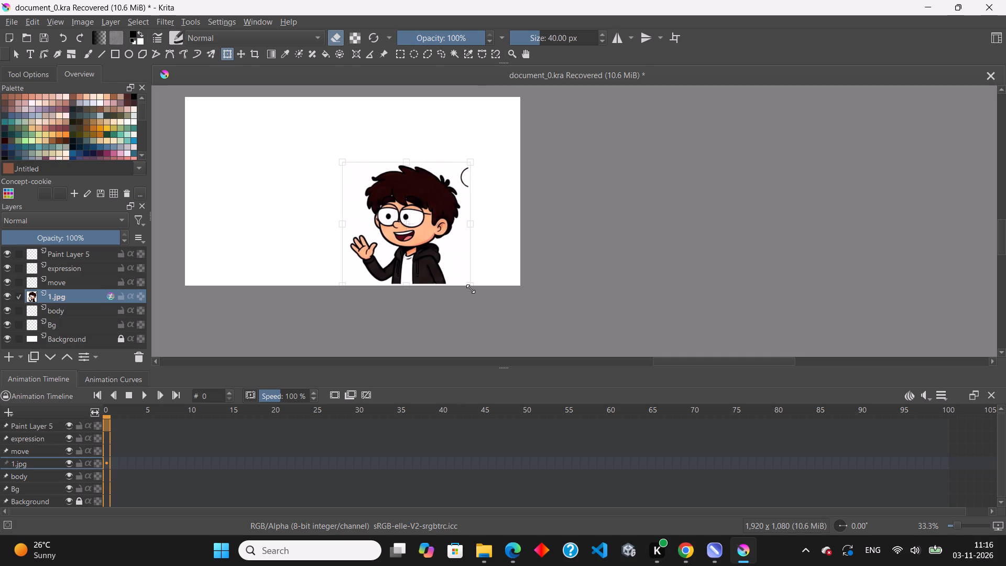
drag(471, 289, 475, 298)
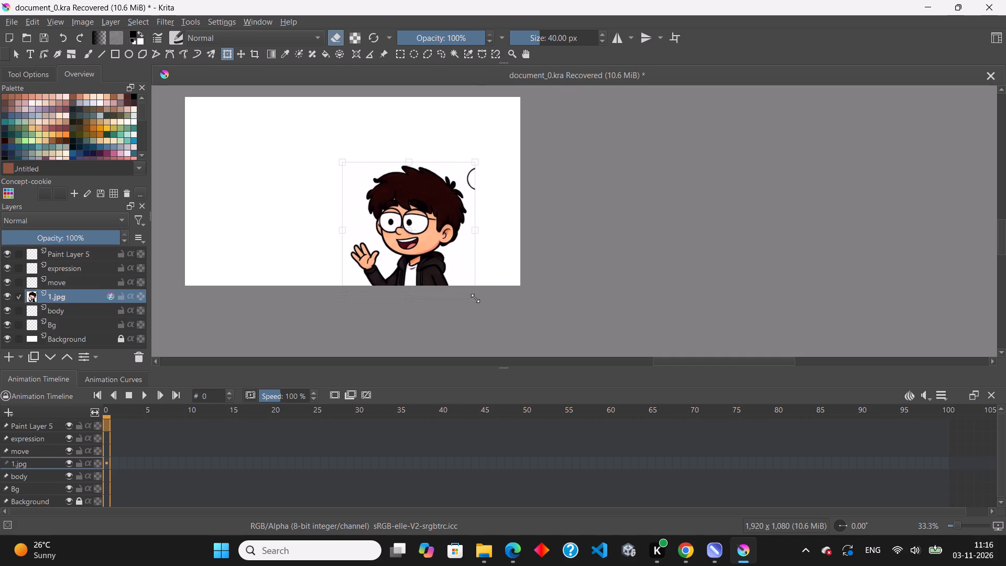
drag(475, 298, 477, 299)
Shift the enlarged 1.jpg character up so that its whole figure sits inside the canvas, right of centre.
scroll(445, 211, up, 2)
drag(416, 231, 434, 186)
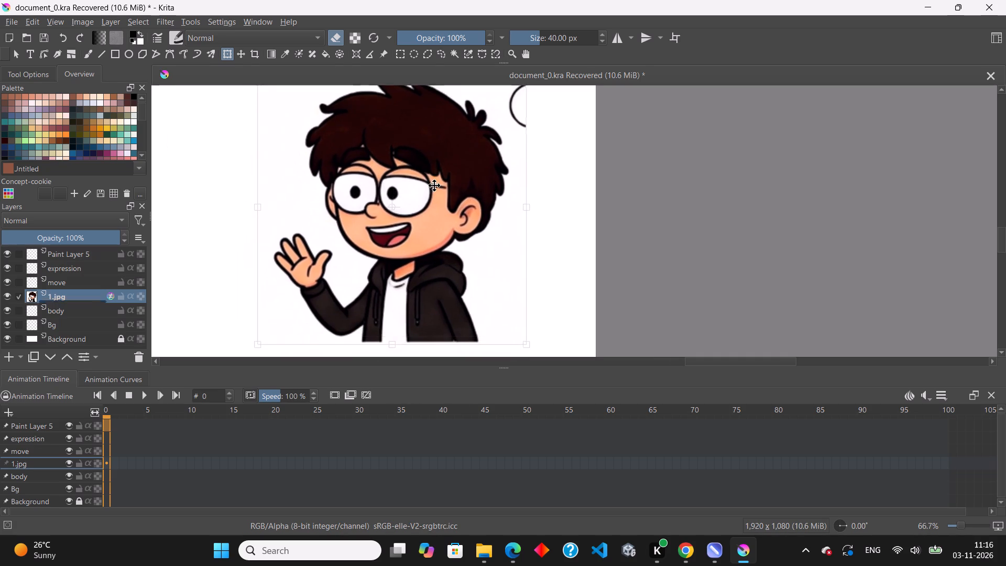
drag(434, 186, 442, 205)
scroll(466, 251, down, 4)
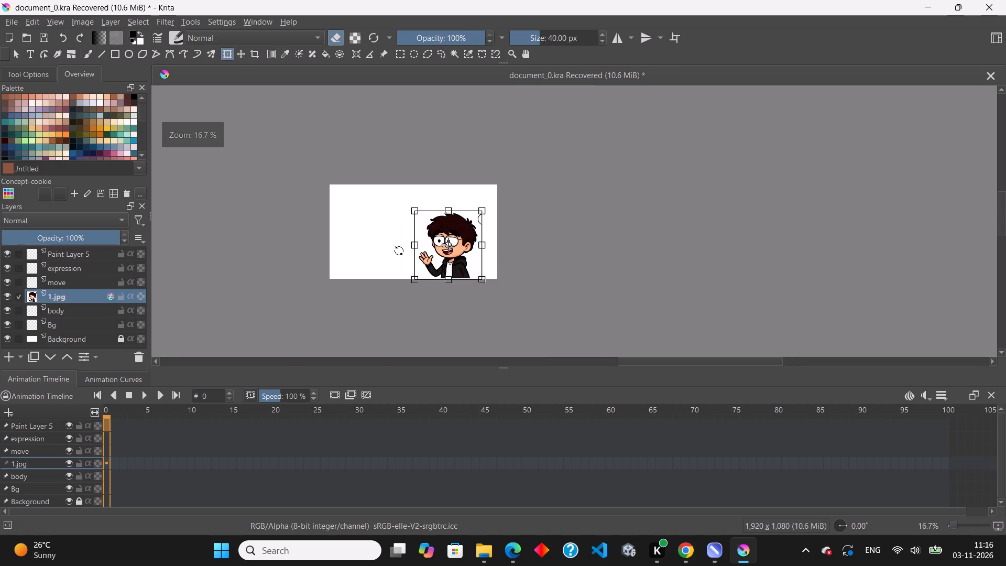
scroll(462, 251, up, 3)
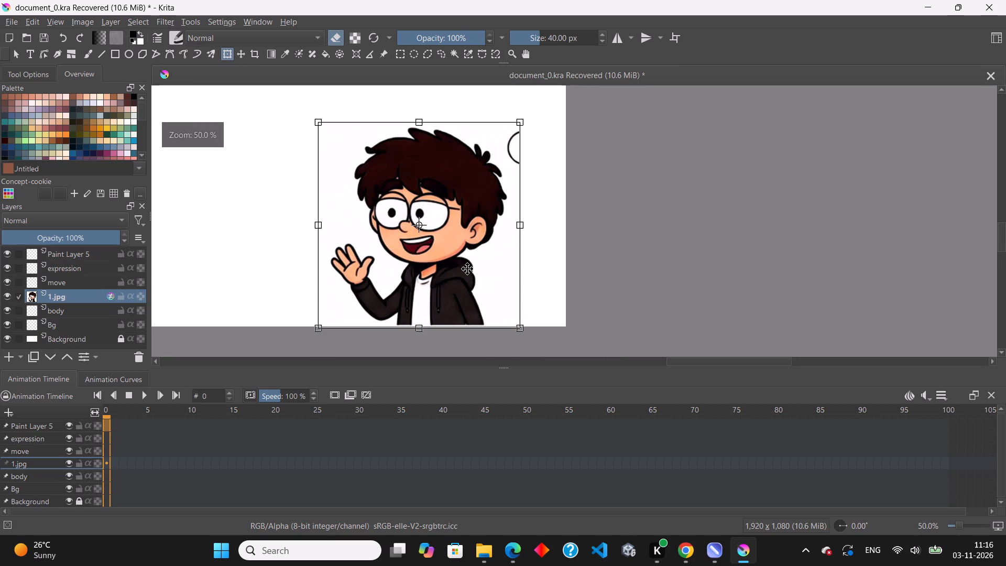
scroll(467, 269, down, 2)
scroll(467, 270, up, 2)
drag(456, 277, 449, 269)
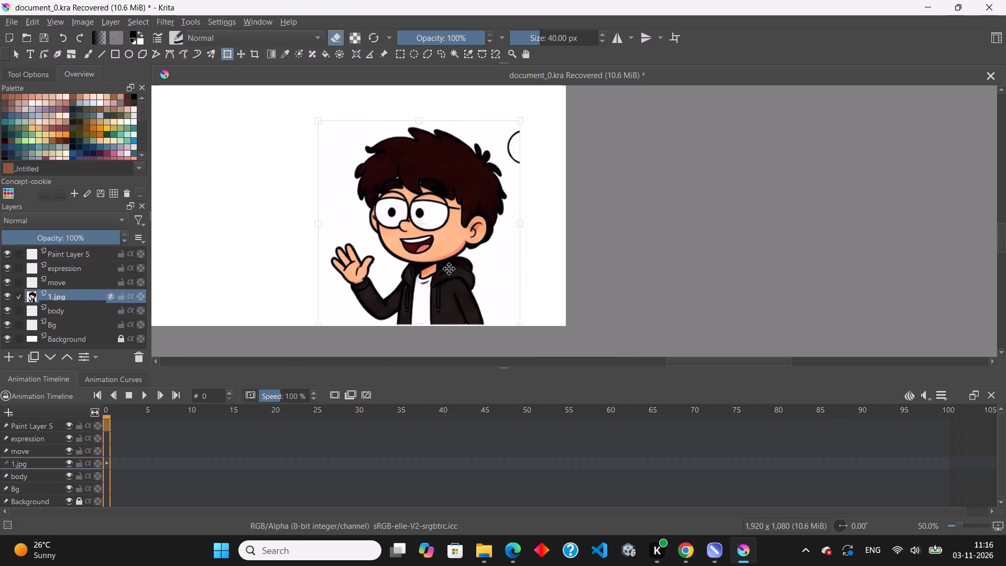
drag(449, 269, 434, 256)
Enlarge the 1.jpg character from its lower-right corner until the figure reaches the canvas's bottom edge.
scroll(434, 256, down, 1)
drag(479, 293, 479, 292)
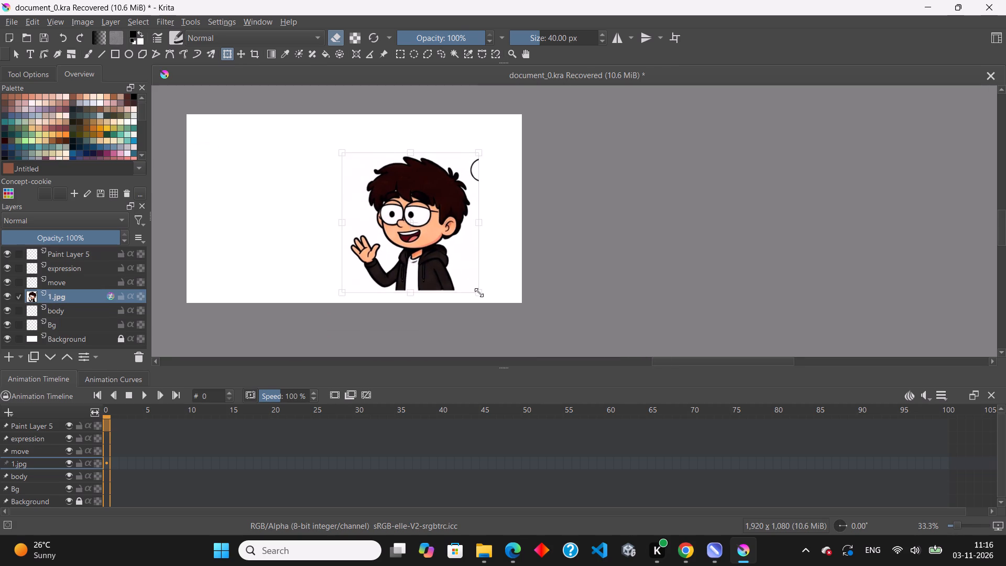
drag(479, 292, 491, 306)
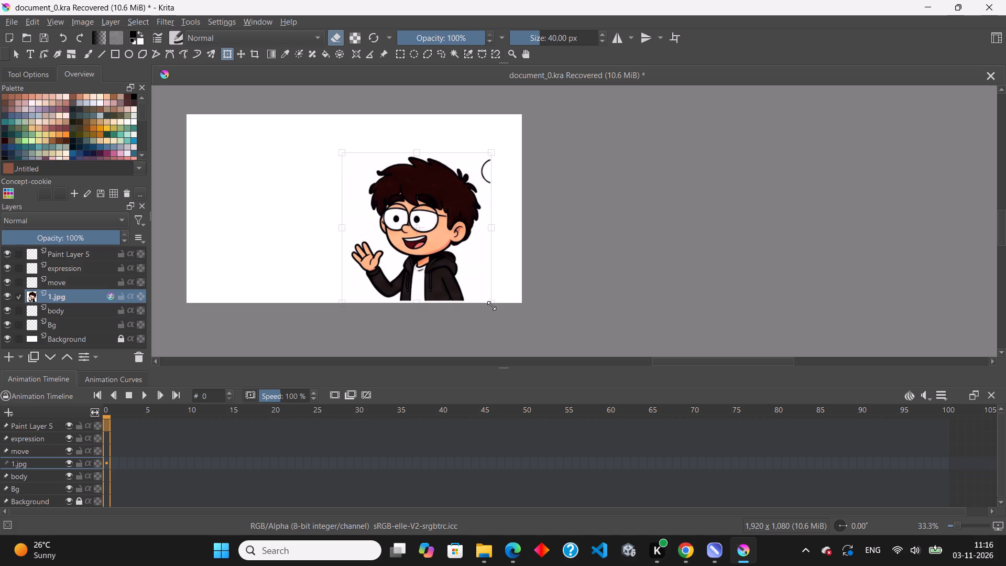
drag(491, 306, 490, 305)
Nudge the enlarged 1.jpg character slightly left and down so its cut-off torso meets the canvas's bottom edge.
scroll(450, 255, up, 2)
drag(431, 274, 446, 284)
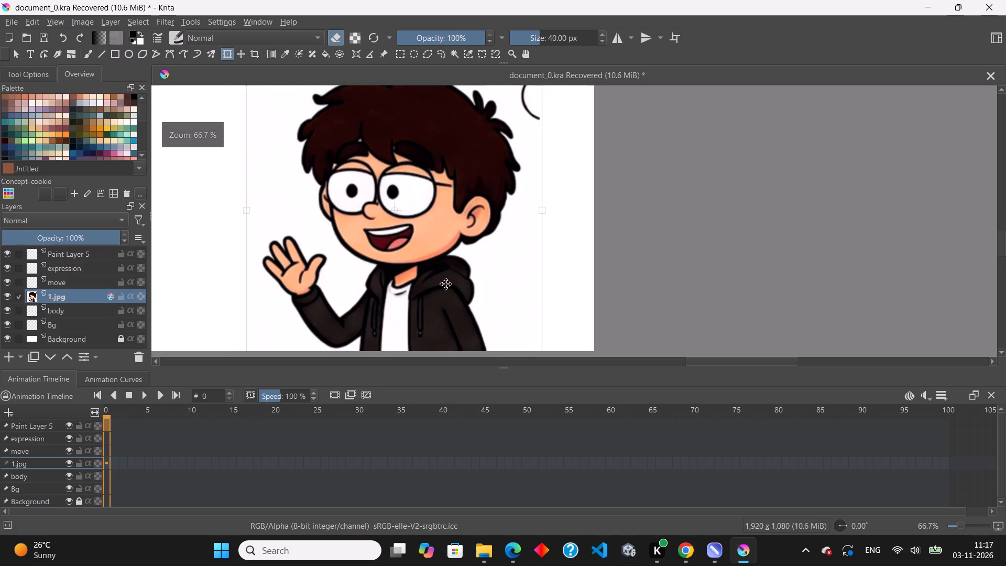
drag(446, 284, 424, 280)
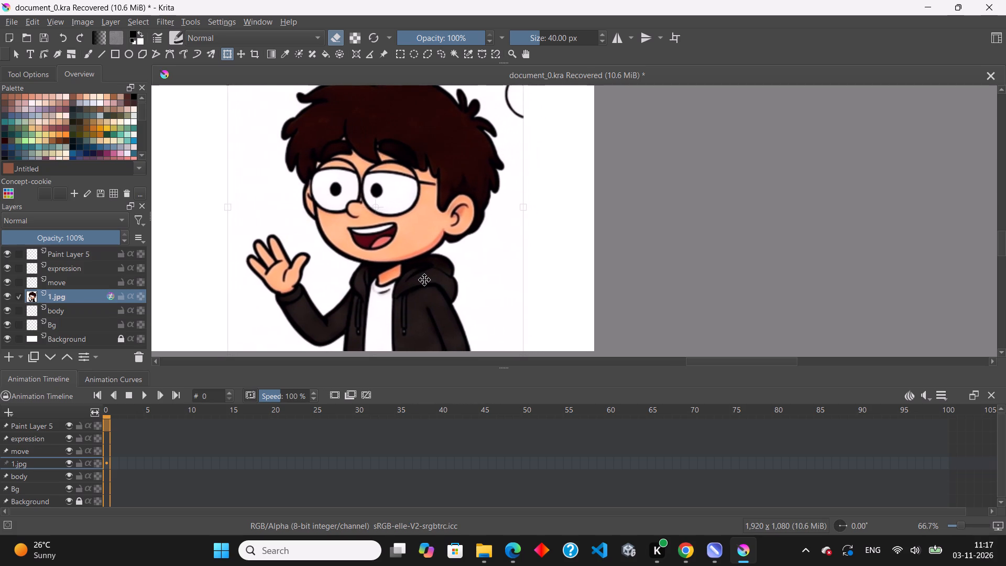
drag(424, 280, 423, 280)
scroll(461, 278, down, 5)
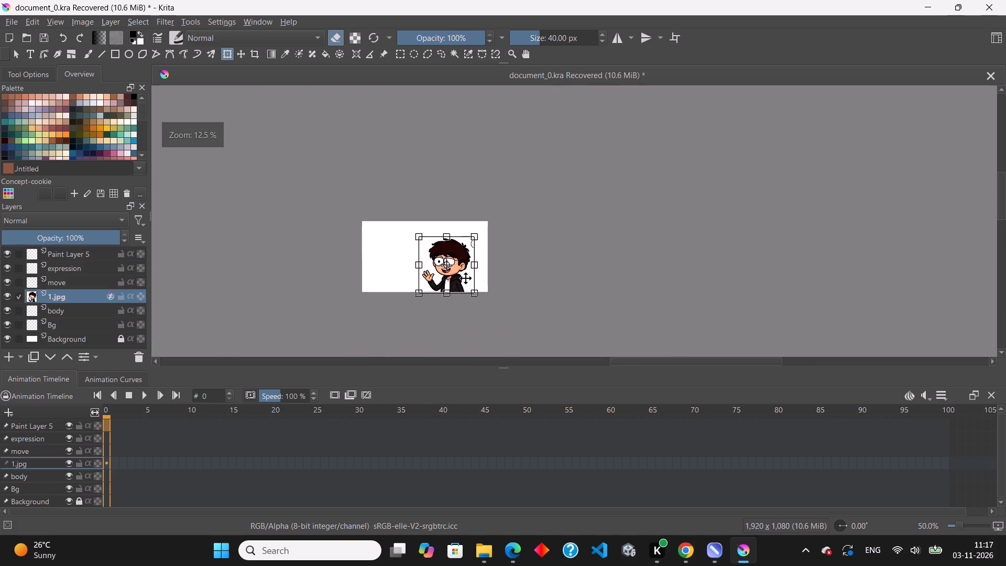
click(402, 253)
scroll(447, 262, up, 3)
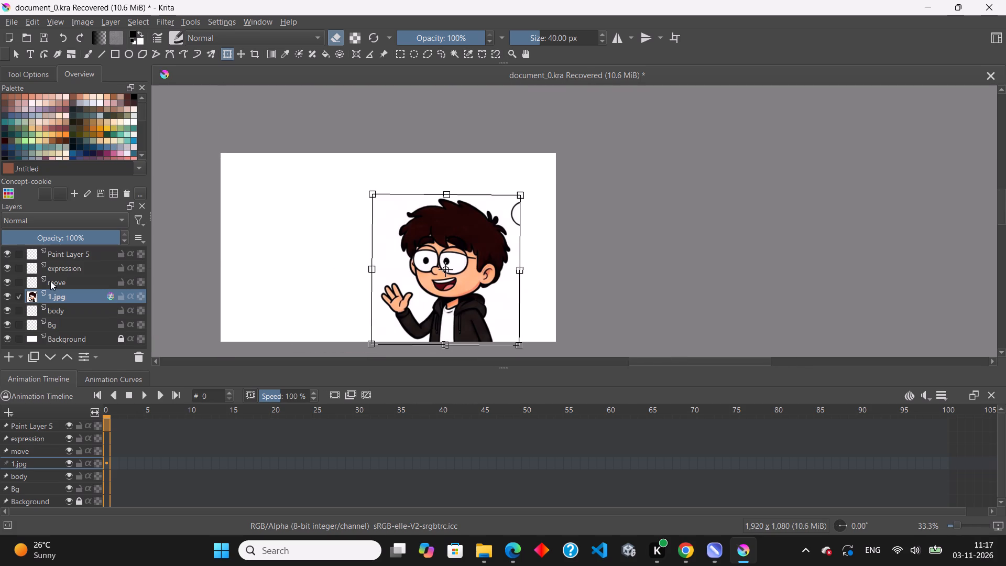
Lower the opacity of the 1.jpg layer so the character becomes a faint tracing reference.
click(52, 310)
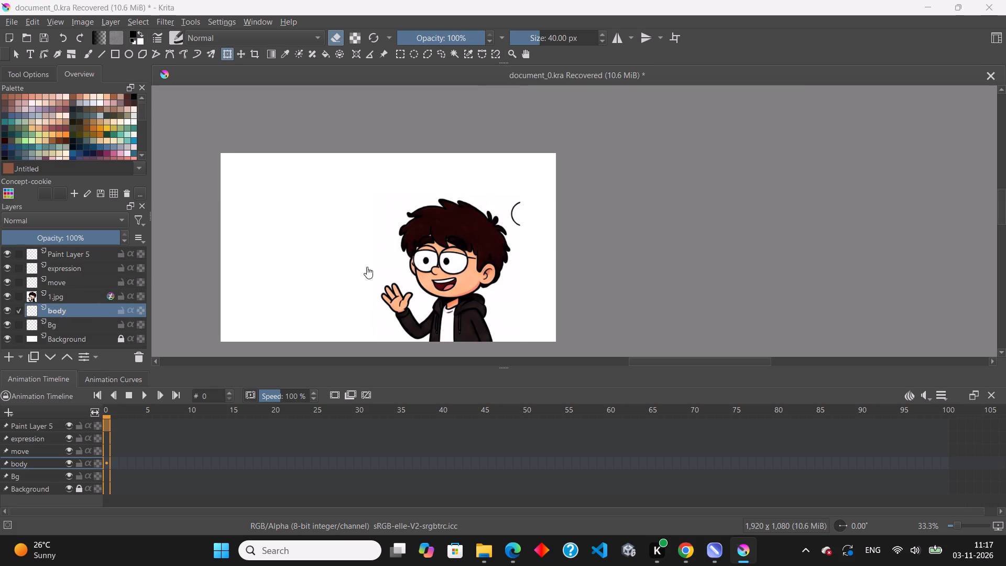
scroll(432, 309, up, 4)
scroll(392, 222, down, 3)
scroll(417, 287, up, 3)
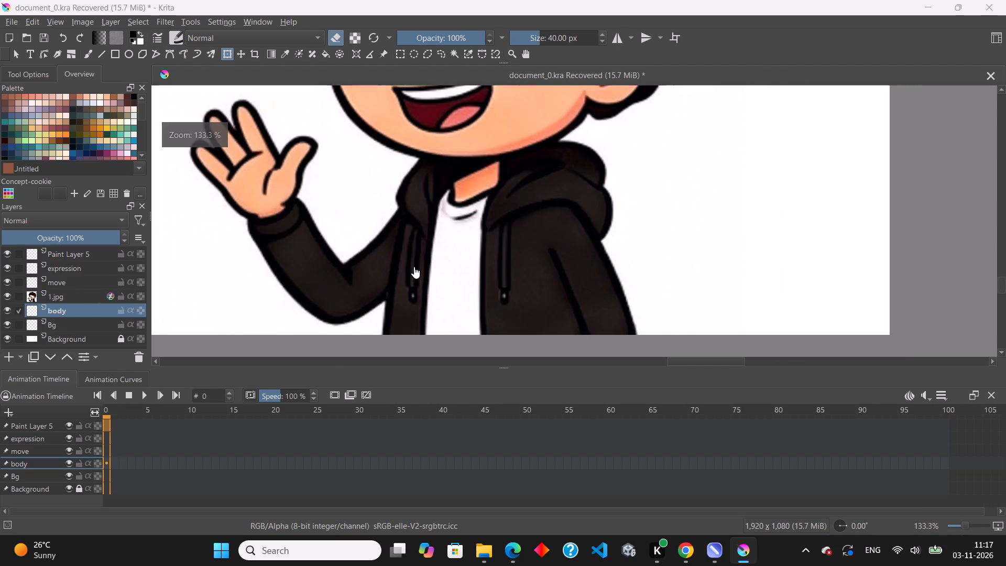
scroll(406, 289, down, 1)
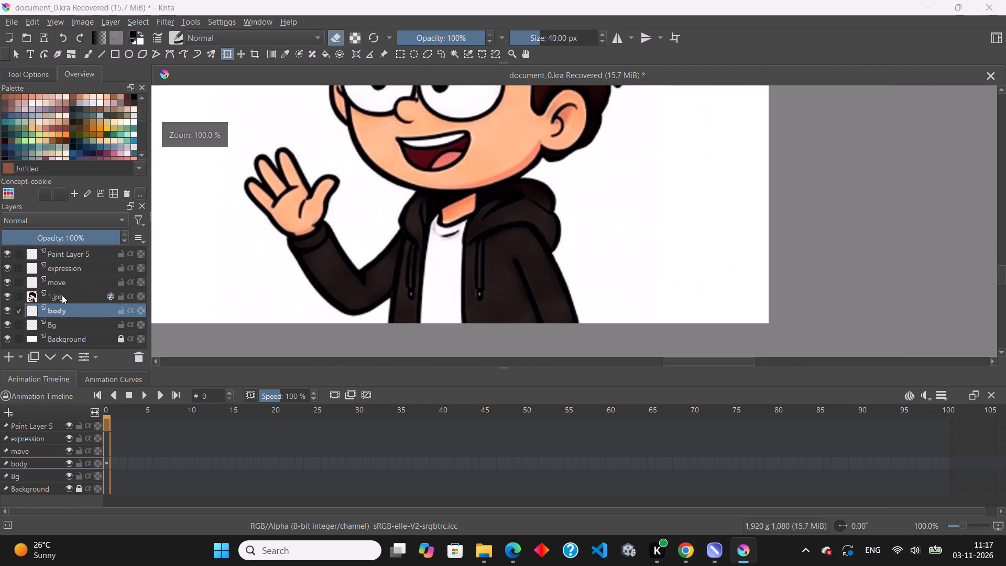
click(62, 295)
drag(83, 239, 47, 236)
Select the body layer and set up the Freehand Brush with a size of 0.87 px.
click(65, 311)
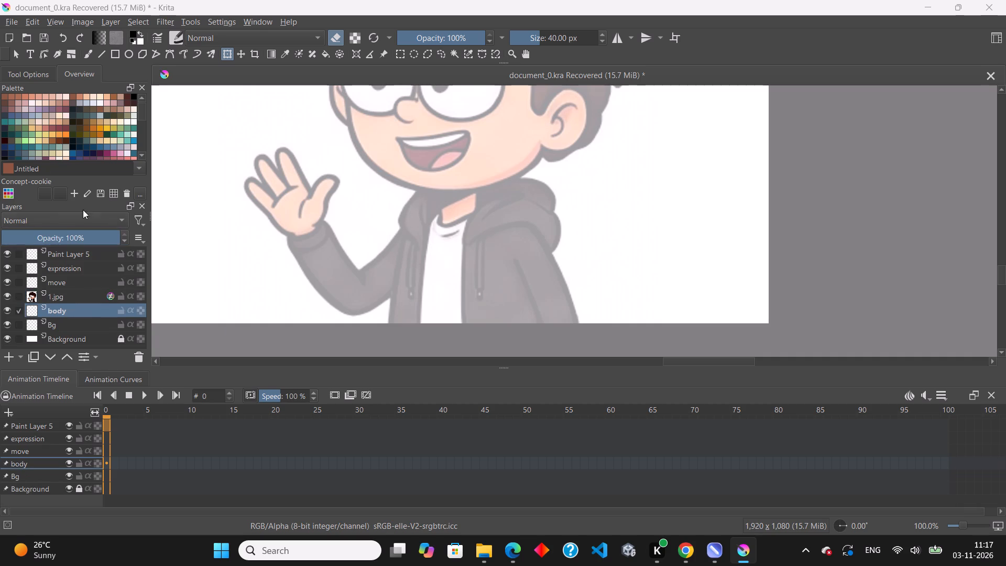
click(92, 52)
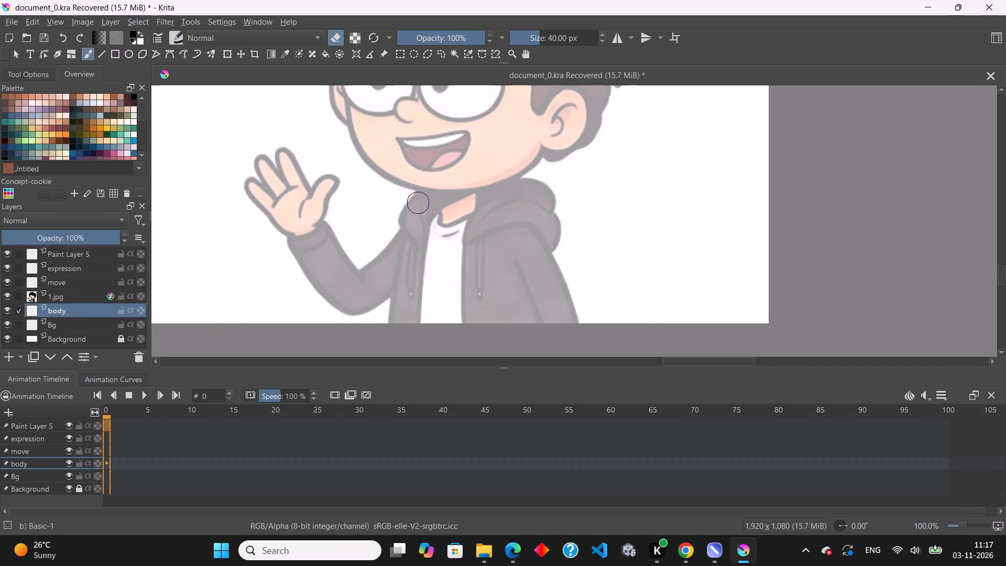
scroll(421, 197, up, 2)
drag(535, 37, 535, 36)
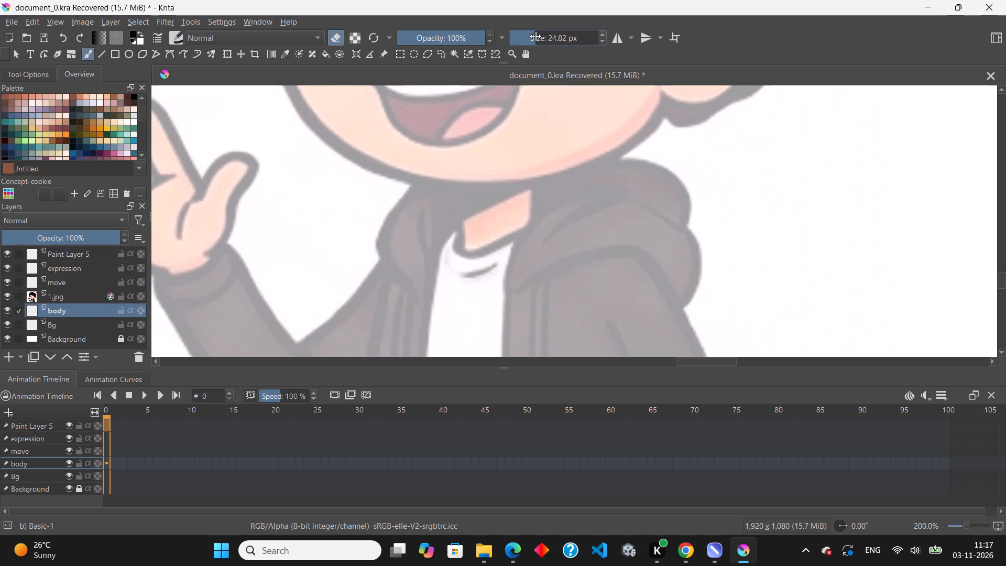
drag(535, 36, 518, 39)
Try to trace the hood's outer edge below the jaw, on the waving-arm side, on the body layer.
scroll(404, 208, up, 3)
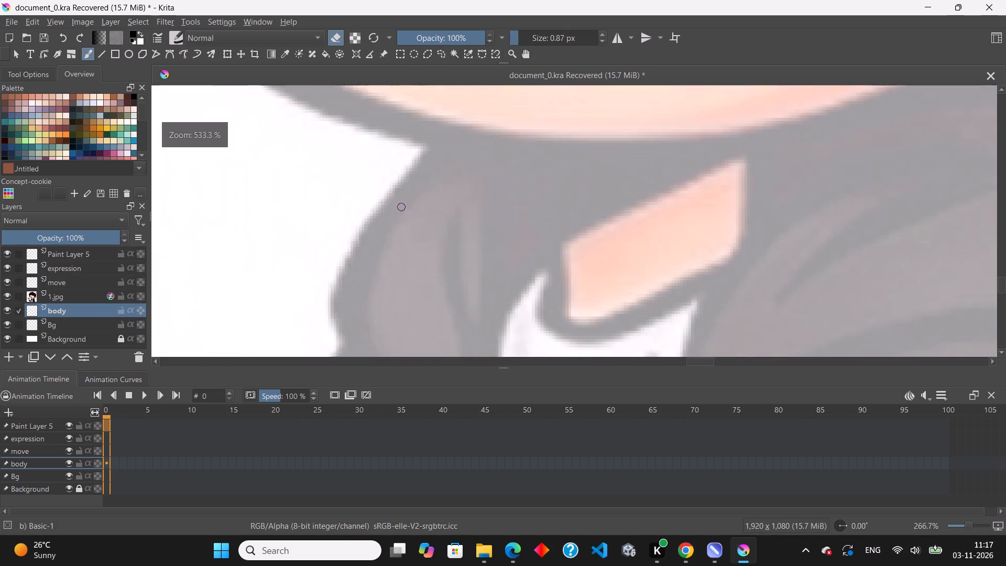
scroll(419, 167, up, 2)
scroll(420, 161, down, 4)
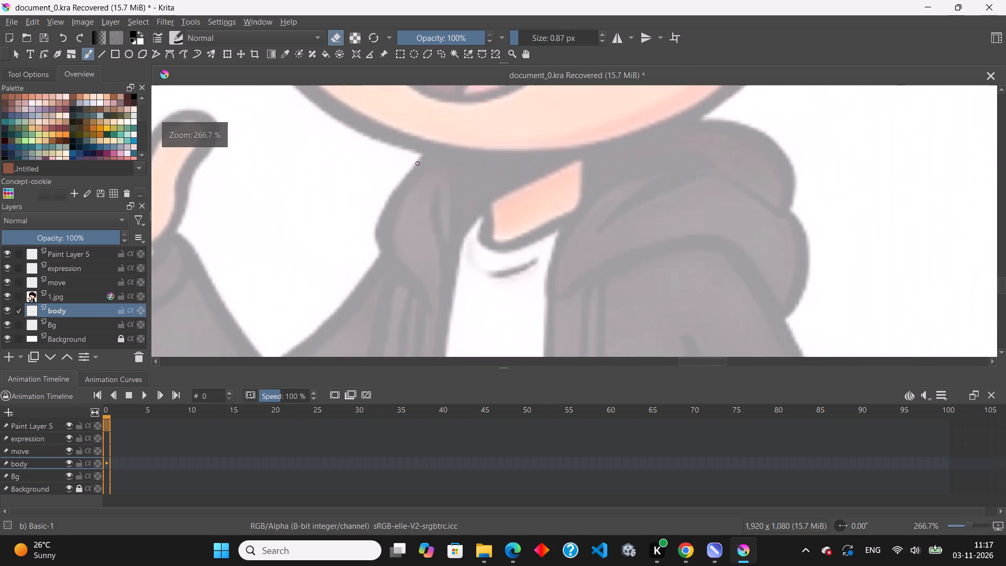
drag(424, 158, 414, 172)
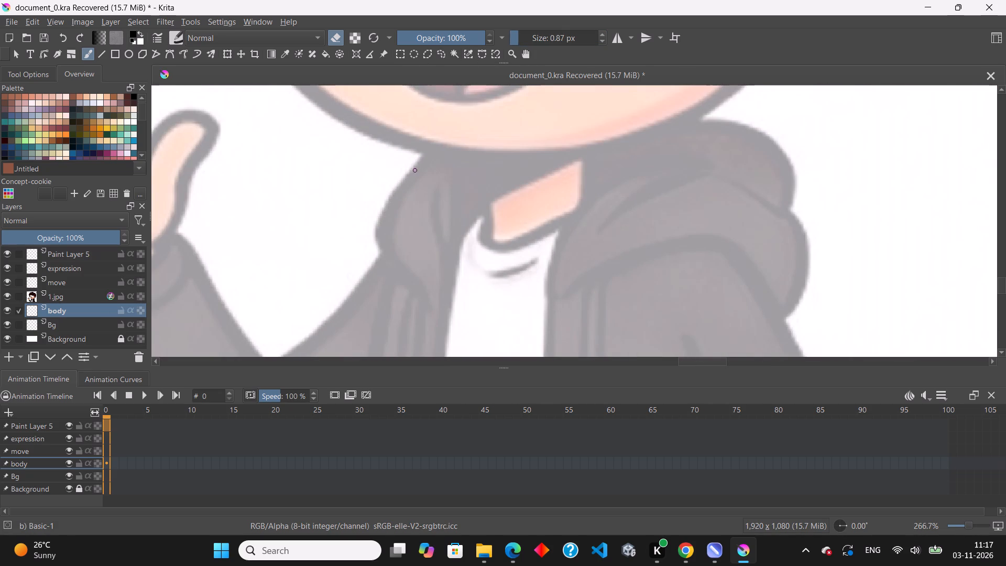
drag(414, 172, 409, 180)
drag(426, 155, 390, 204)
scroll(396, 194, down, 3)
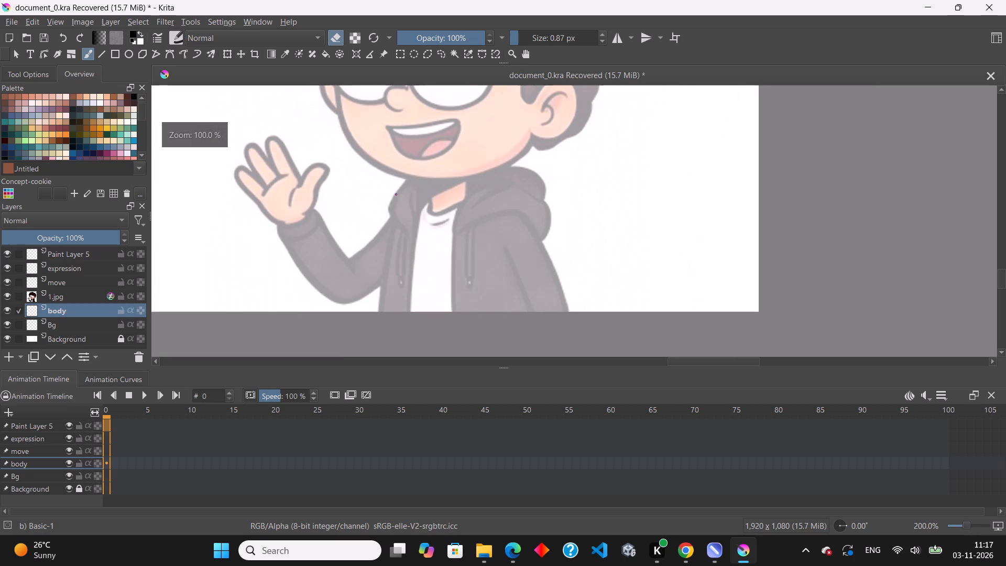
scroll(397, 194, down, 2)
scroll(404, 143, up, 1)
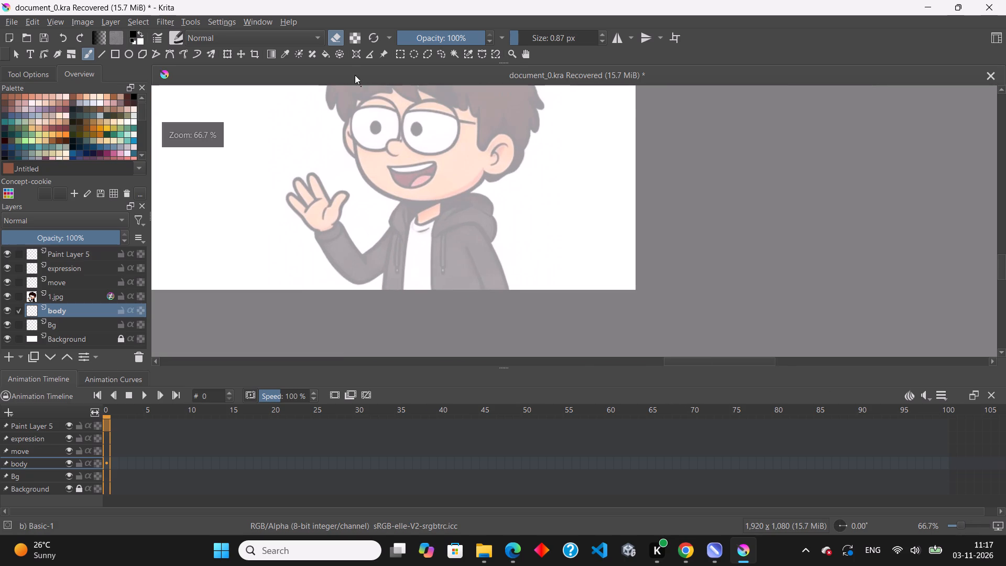
Turn off eraser mode and choose black as the brush colour.
click(339, 37)
scroll(383, 191, up, 4)
scroll(422, 231, up, 2)
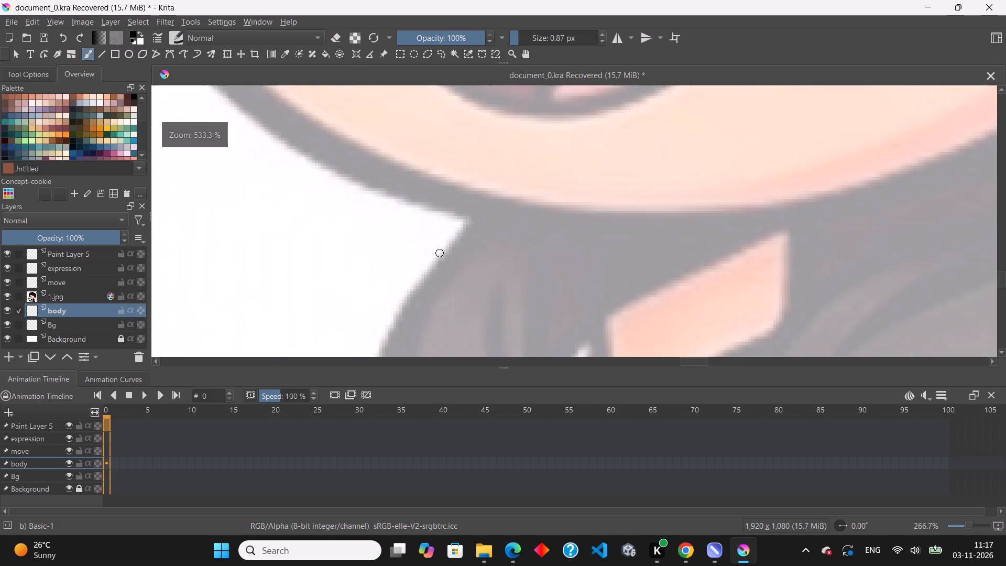
scroll(381, 192, down, 3)
scroll(426, 271, up, 1)
click(134, 95)
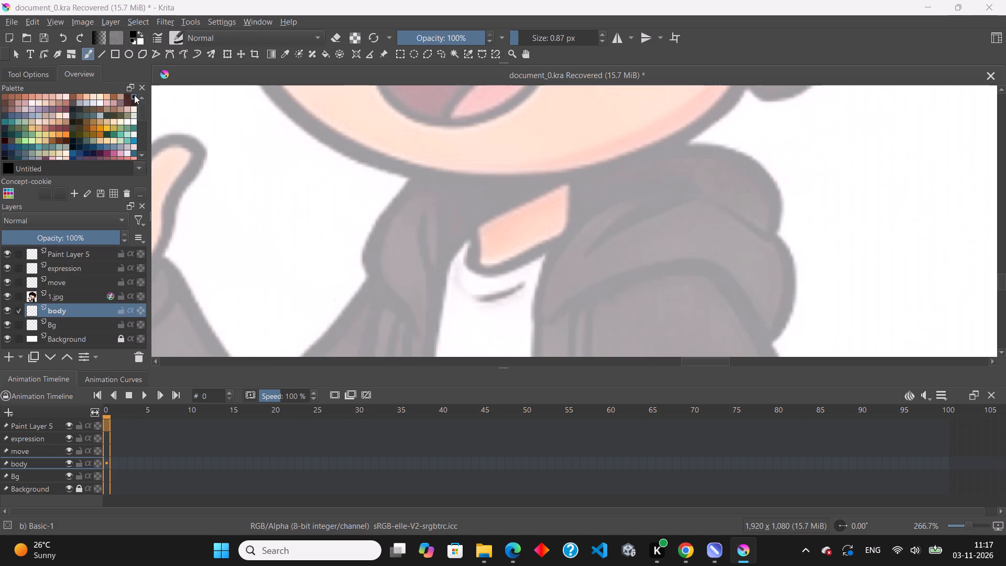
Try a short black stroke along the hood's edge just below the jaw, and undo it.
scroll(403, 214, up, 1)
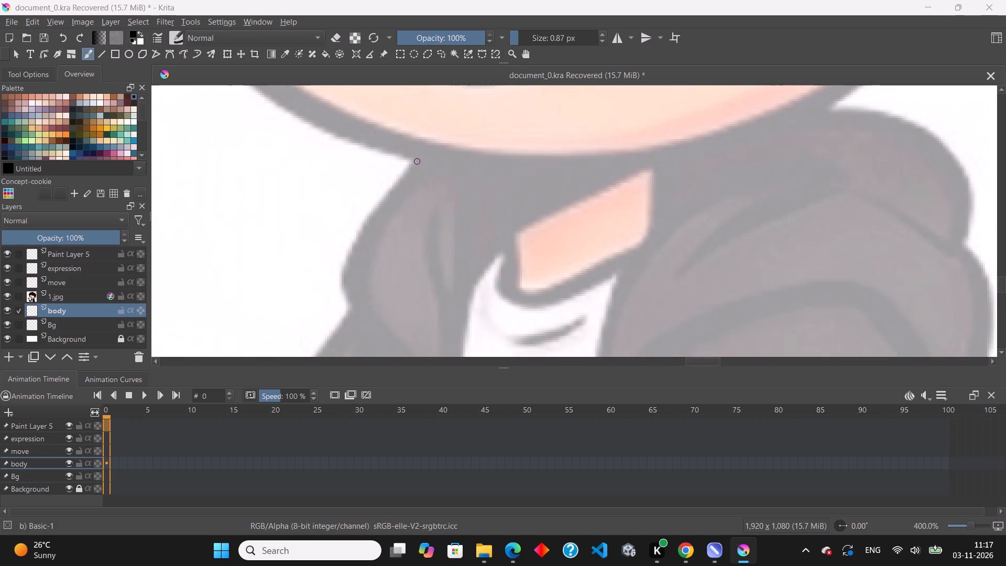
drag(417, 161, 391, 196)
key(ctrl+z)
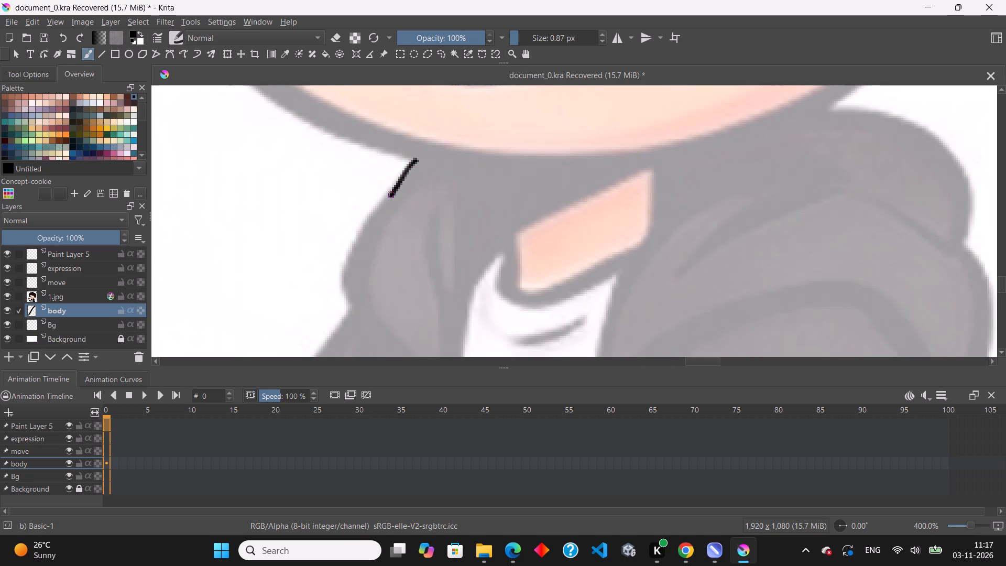
Set the brush size to 1.46 px and trace the hood's edge on the waving-arm side from the jaw down to its outer bend.
click(520, 35)
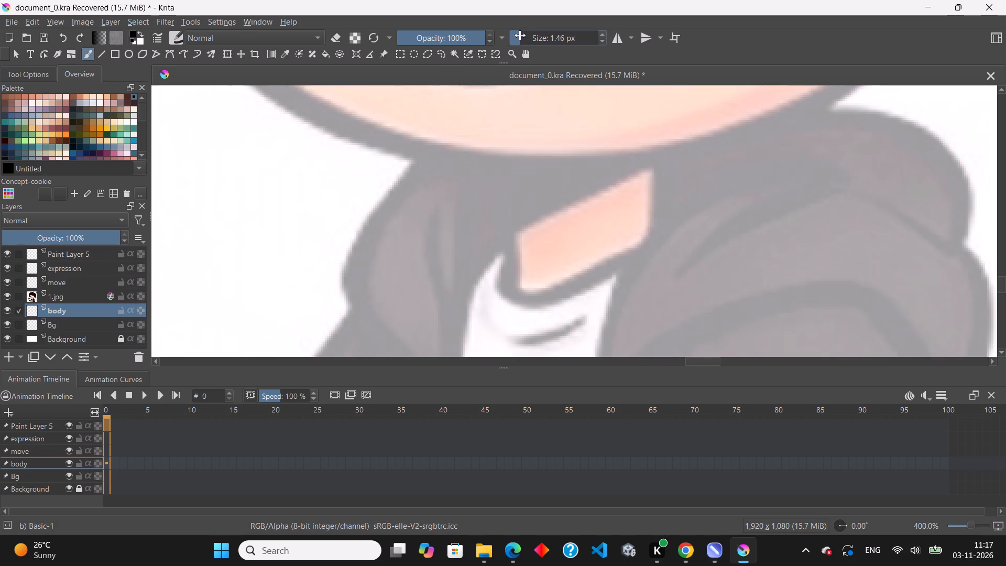
drag(418, 159, 401, 178)
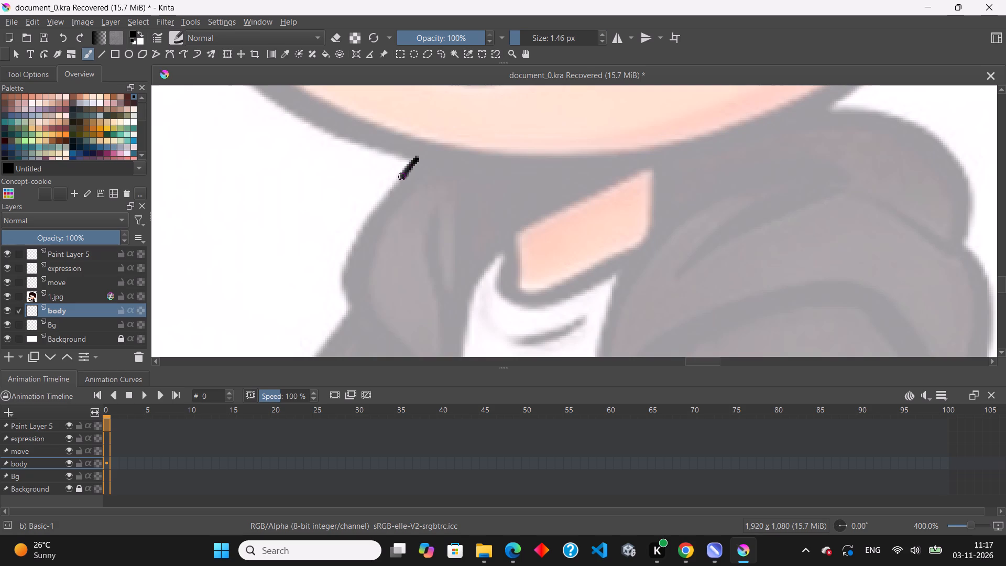
drag(401, 178, 358, 269)
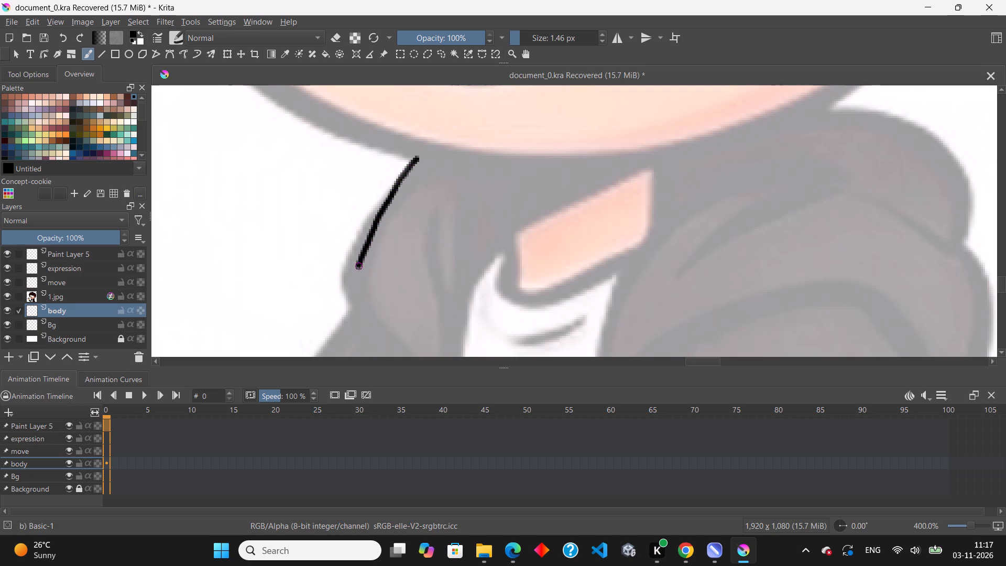
drag(358, 269, 356, 288)
scroll(341, 187, down, 4)
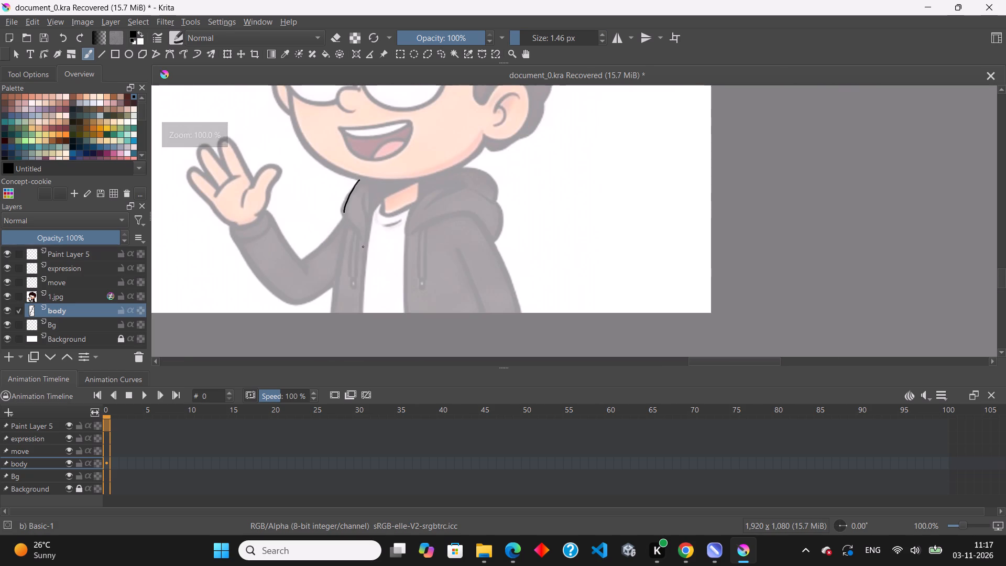
Continue the black line from the hood's outer bend diagonally down to the jacket's front opening beside the white shirt.
scroll(338, 211, up, 2)
scroll(373, 260, up, 3)
scroll(352, 228, down, 2)
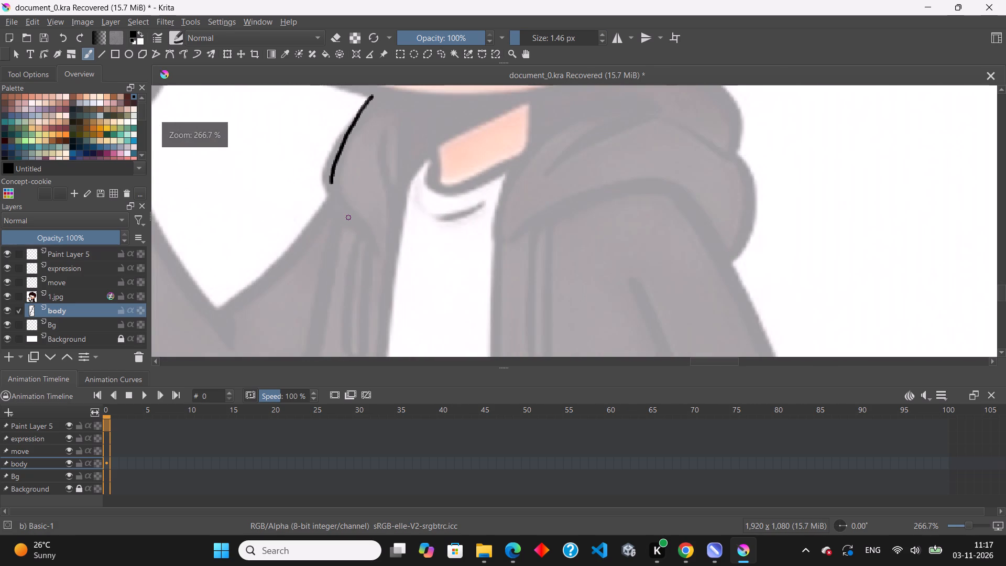
scroll(345, 206, up, 1)
drag(325, 171, 326, 174)
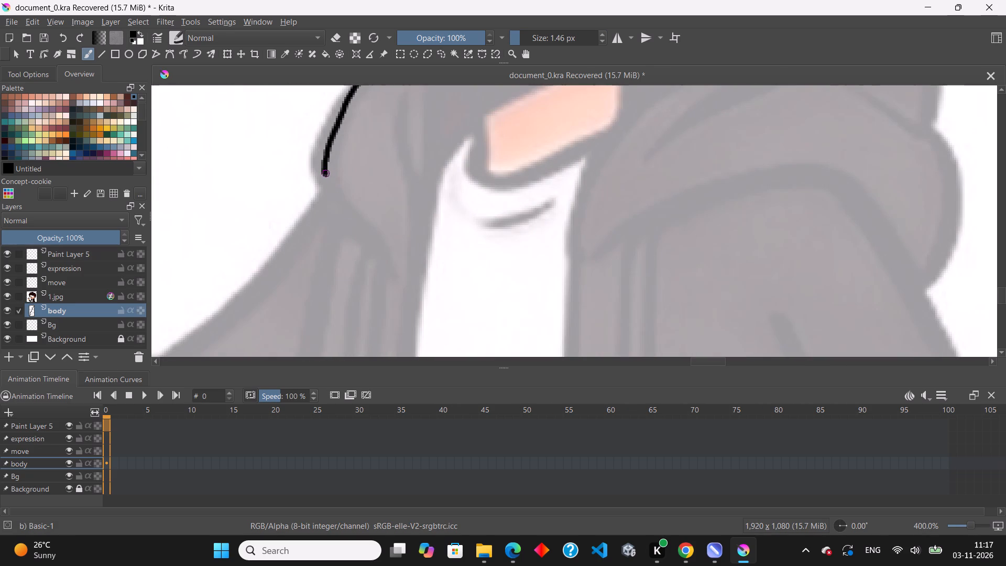
drag(326, 174, 402, 297)
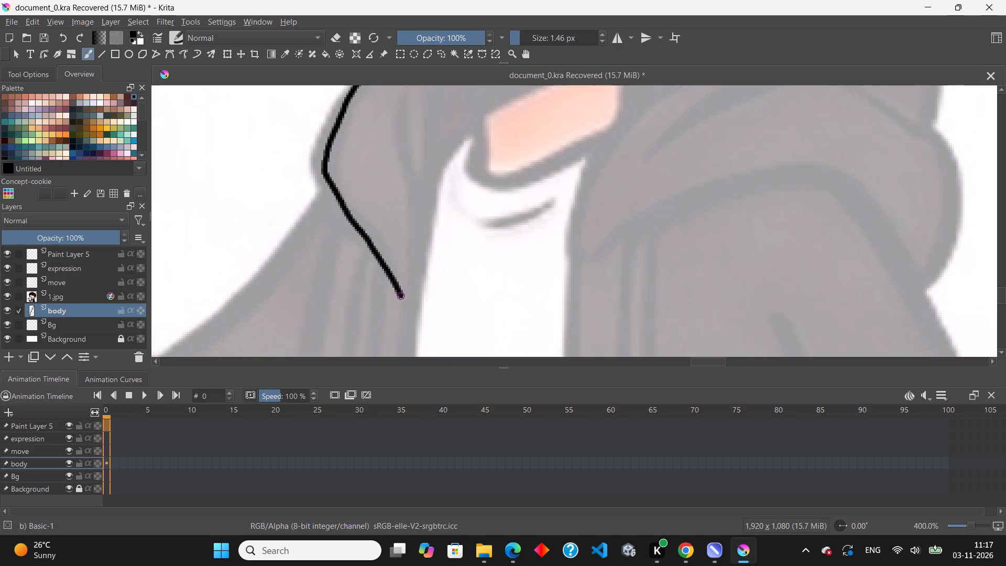
drag(402, 297, 405, 306)
Extend the line down the jacket's front opening on the waving-arm side to the canvas's bottom edge.
scroll(381, 218, down, 5)
scroll(384, 280, up, 4)
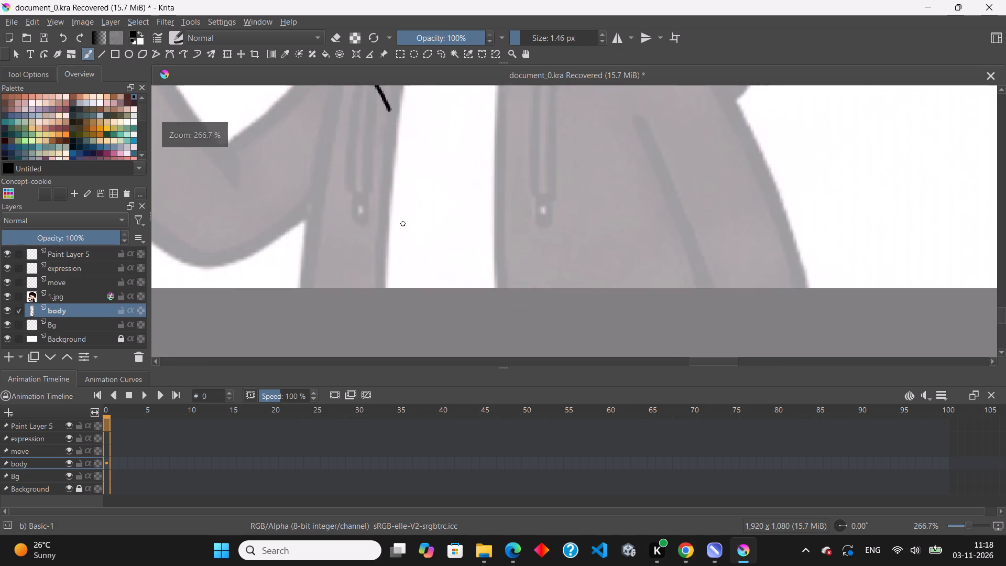
scroll(408, 220, down, 2)
scroll(400, 173, up, 2)
drag(397, 158, 398, 231)
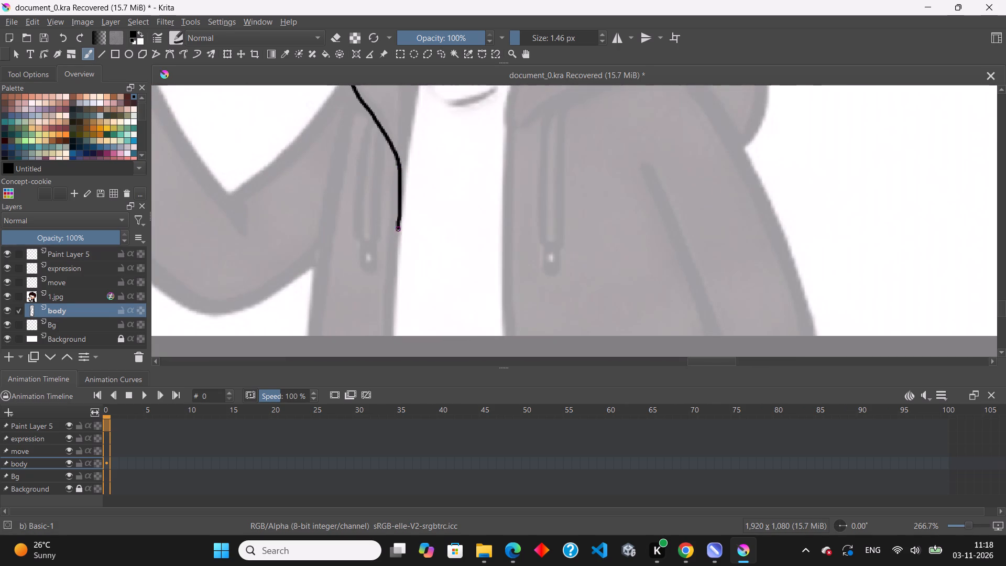
drag(398, 231, 387, 305)
drag(387, 305, 387, 340)
drag(387, 340, 387, 343)
scroll(401, 361, down, 4)
scroll(422, 280, down, 3)
scroll(376, 186, up, 3)
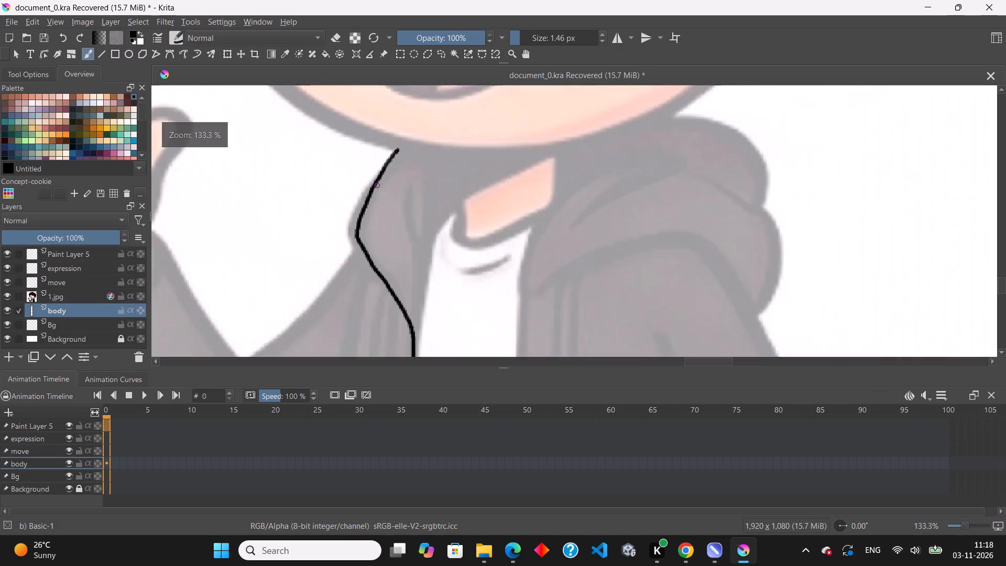
scroll(401, 176, up, 2)
scroll(401, 175, down, 2)
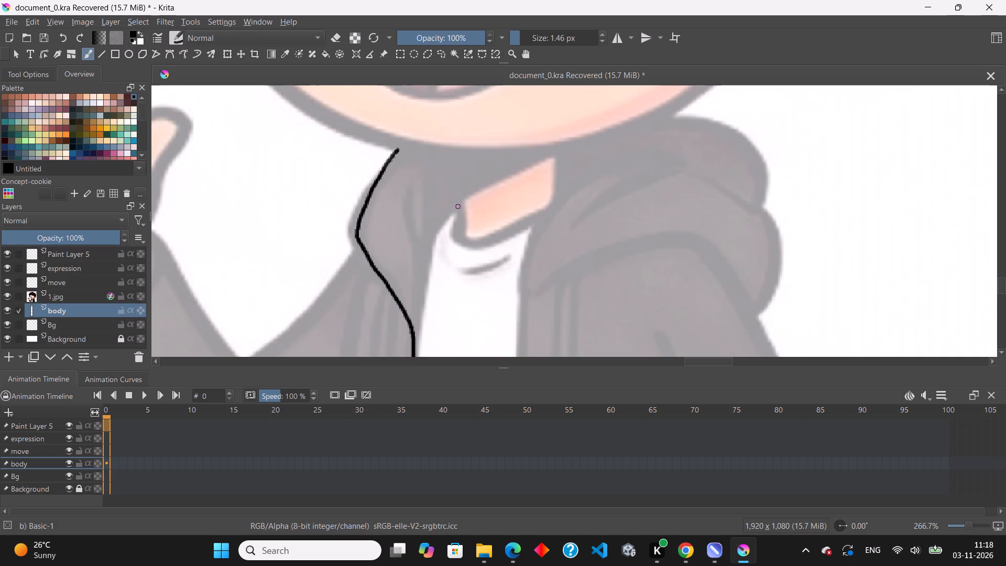
Trace the hood's inner edge on the waving-arm side in black from the shirt collar's tip down to the jacket's front opening line.
drag(460, 203, 438, 232)
drag(438, 232, 423, 292)
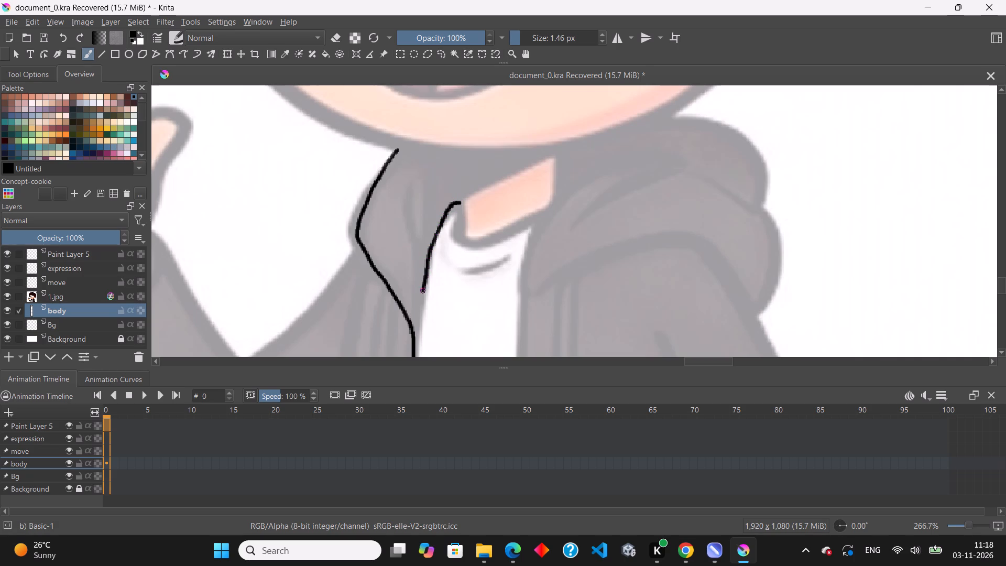
drag(423, 292, 414, 333)
Trace the white shirt's neckline in black from the collar tip down around the fold and along the bottom of the neck.
drag(456, 204, 458, 222)
key(ctrl+z)
scroll(469, 201, up, 4)
scroll(442, 208, down, 2)
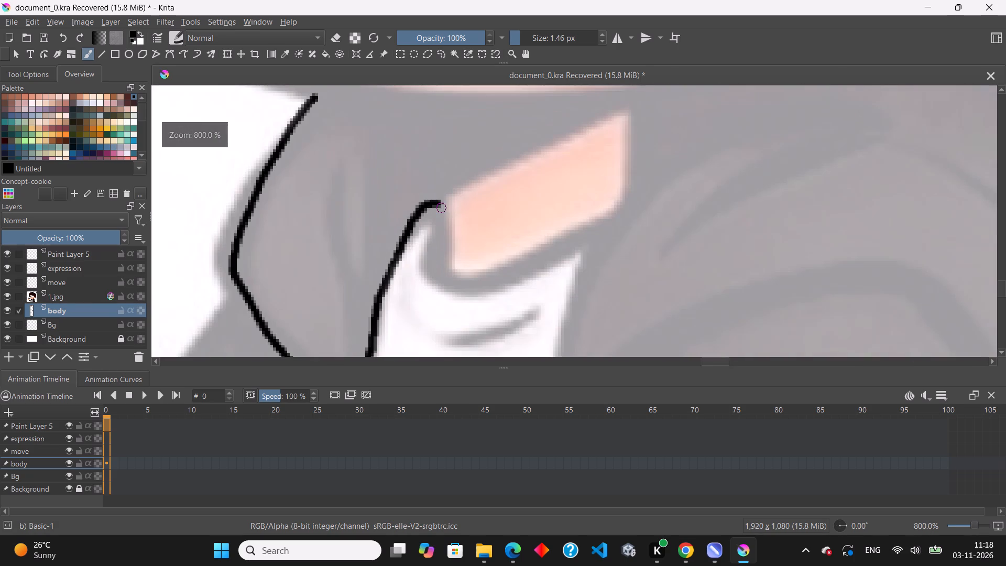
drag(440, 206, 440, 269)
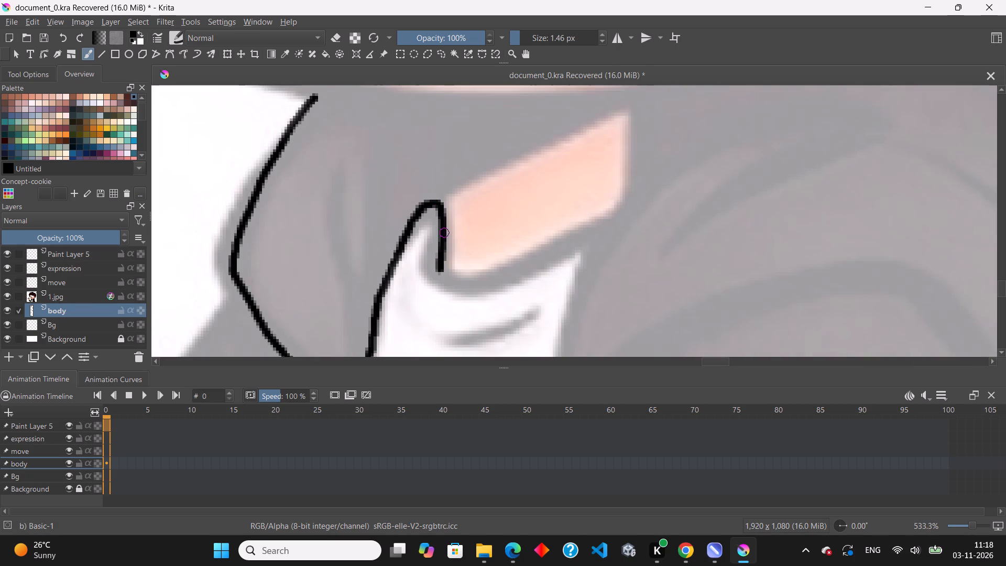
drag(444, 237, 439, 279)
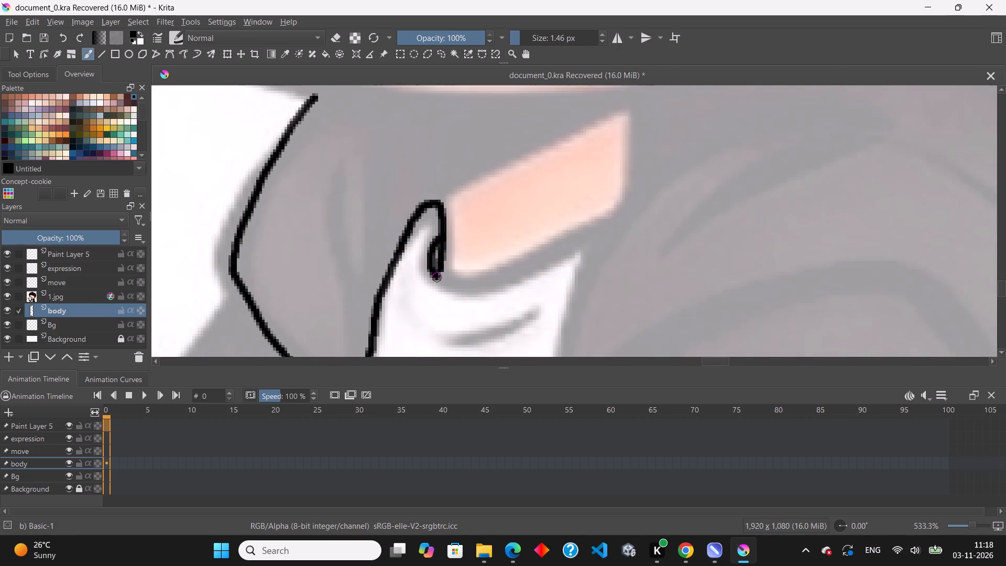
drag(439, 279, 601, 233)
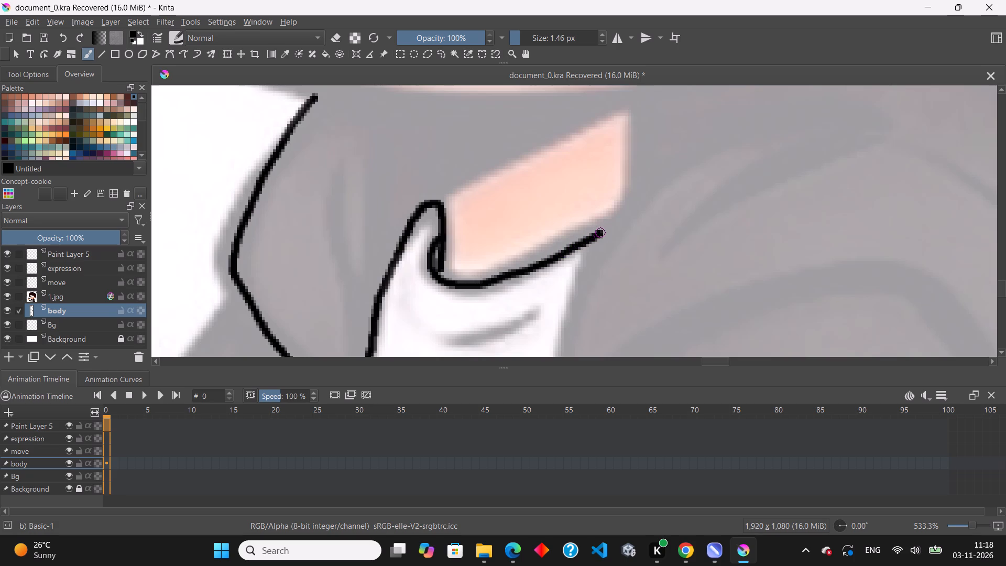
drag(601, 233, 602, 232)
Trace the neck's edge opposite the waving arm from the jaw straight down to the end of the shirt neckline.
scroll(544, 205, down, 4)
scroll(589, 159, up, 3)
scroll(539, 191, down, 1)
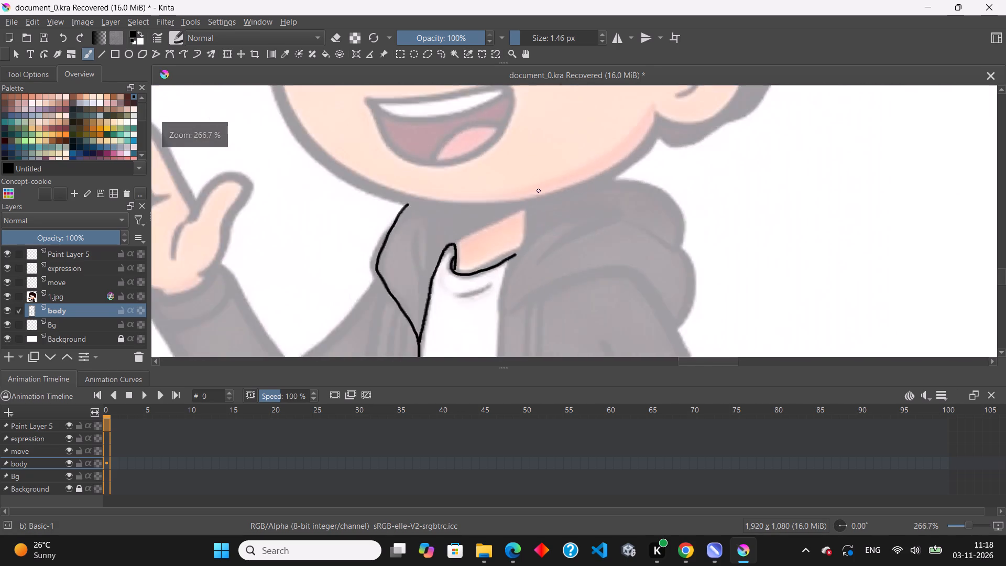
scroll(539, 191, down, 3)
scroll(570, 227, up, 3)
scroll(470, 183, up, 1)
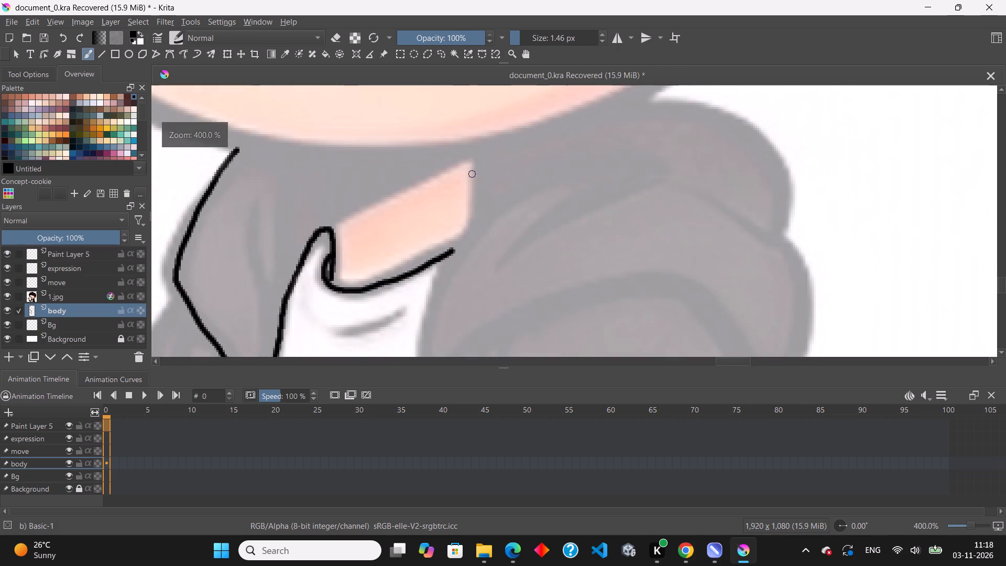
drag(475, 145, 475, 201)
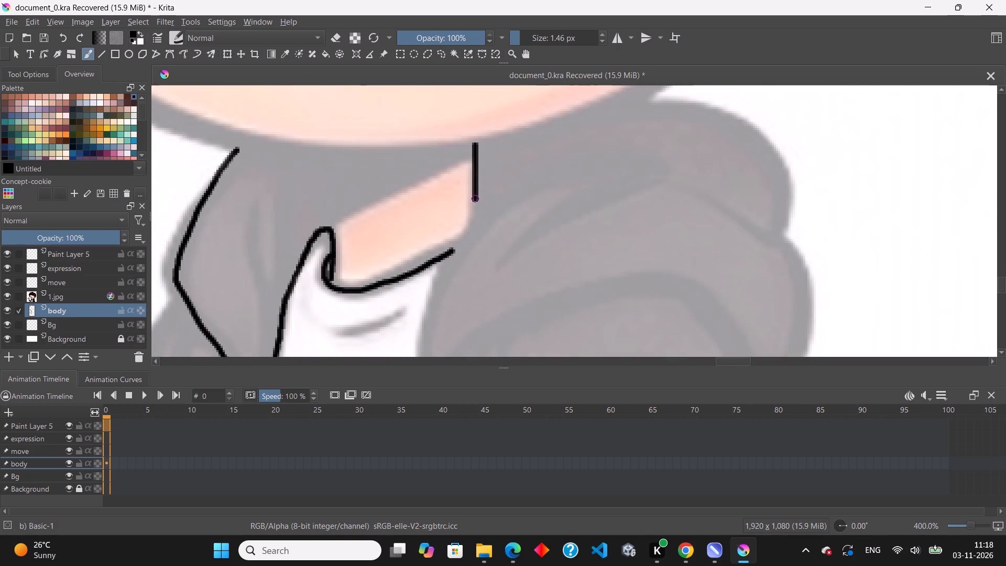
drag(475, 201, 454, 252)
Continue the black line from the neckline's end down the hood's inner edge beside the white shirt to the hood's front tip.
scroll(487, 230, down, 3)
scroll(537, 227, up, 1)
scroll(467, 197, down, 3)
scroll(463, 259, up, 2)
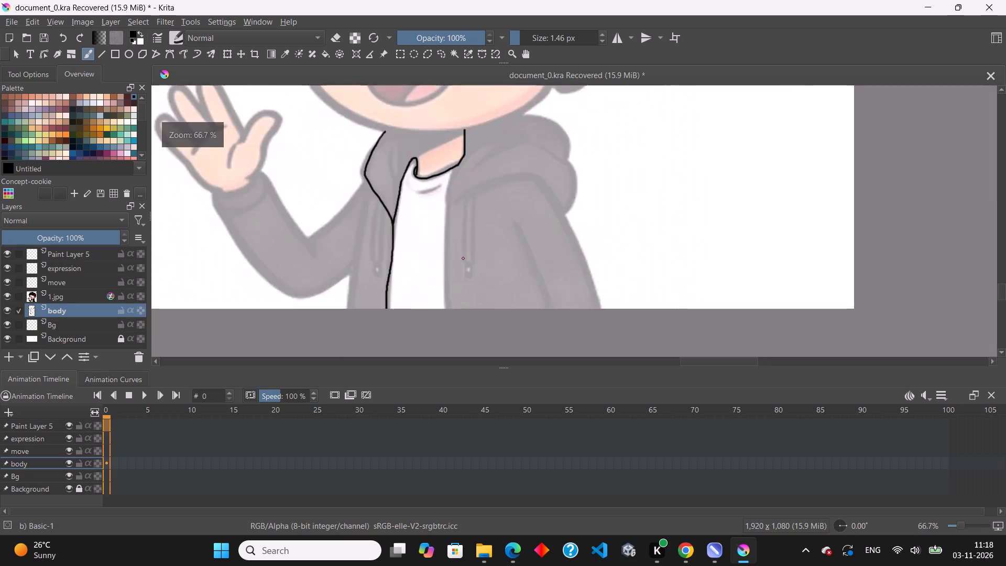
scroll(463, 259, up, 1)
drag(456, 121, 456, 120)
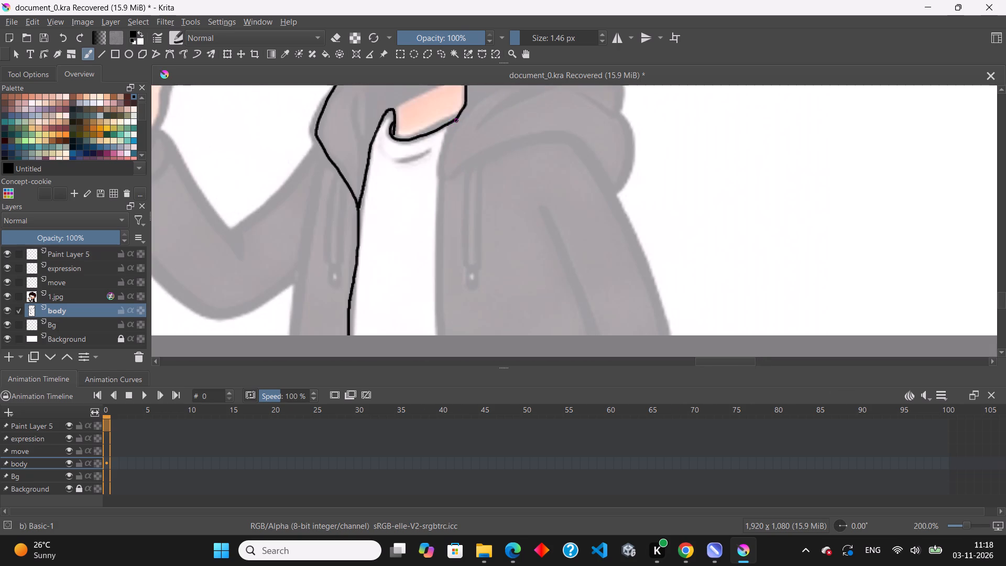
drag(456, 120, 441, 165)
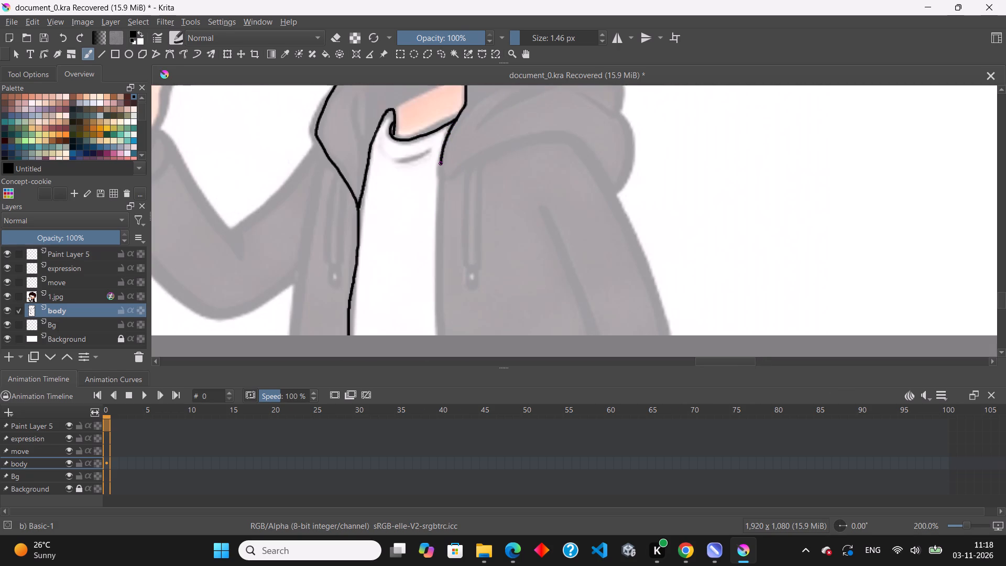
drag(441, 165, 442, 179)
Trace the hood's lower edge from its front tip over the shoulder opposite the waving arm to the hood's outer corner.
scroll(463, 170, up, 5)
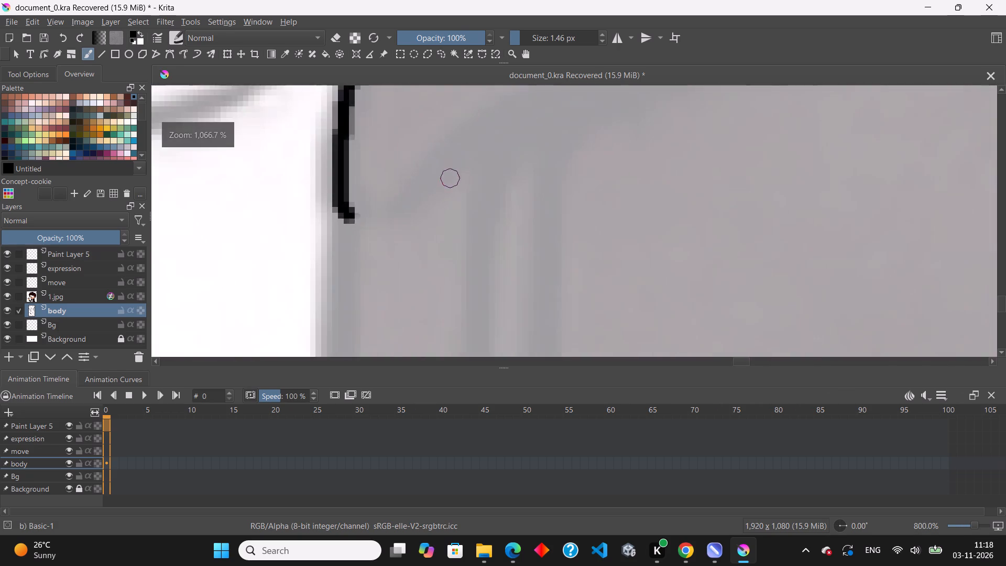
scroll(444, 189, down, 3)
drag(410, 201, 433, 191)
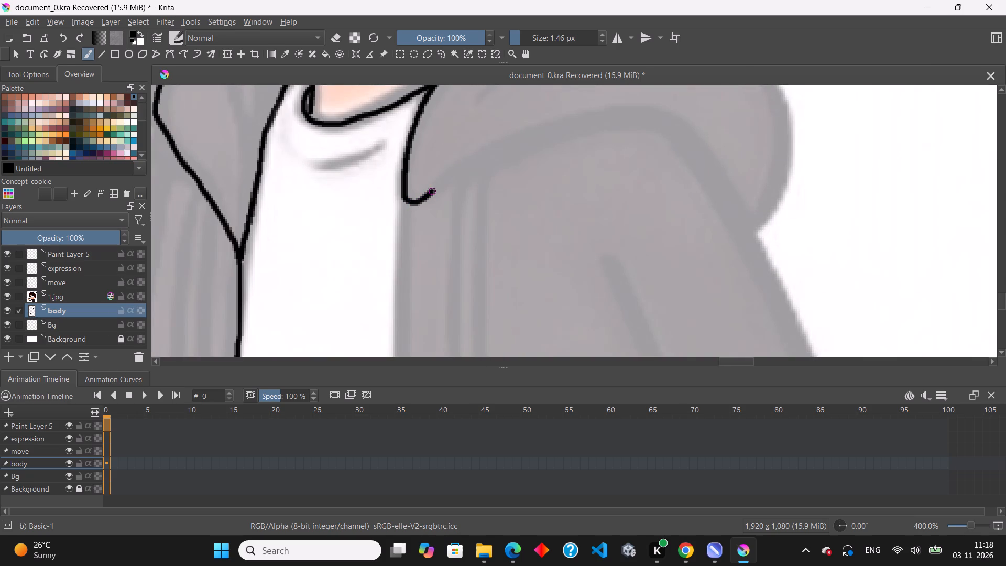
drag(433, 191, 504, 146)
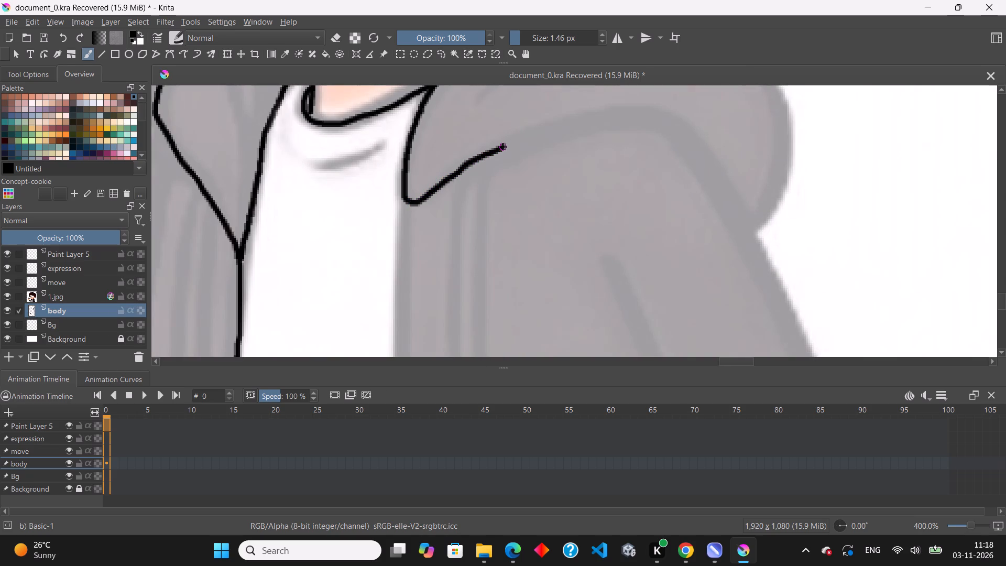
drag(504, 146, 591, 113)
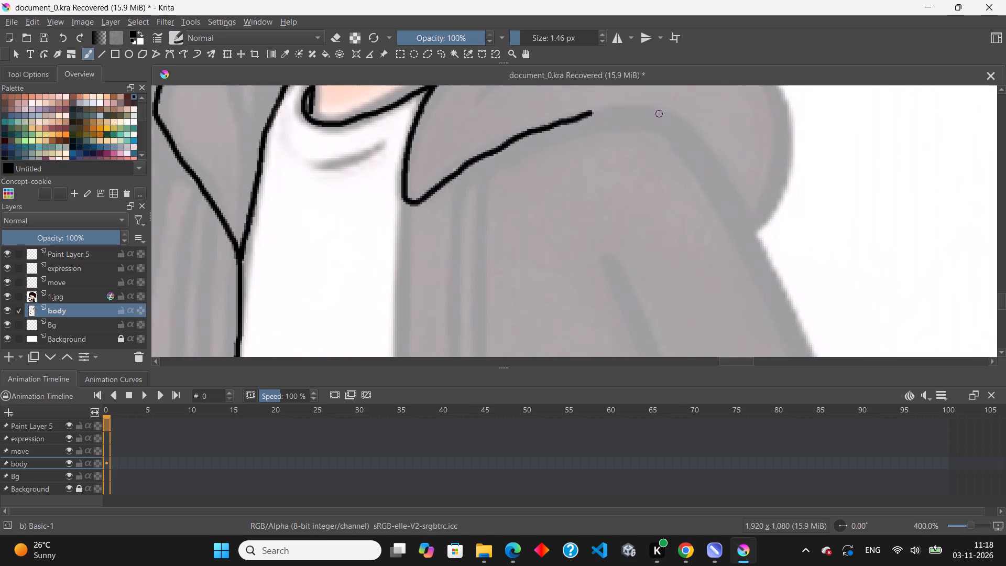
scroll(589, 204, down, 3)
scroll(651, 164, up, 2)
drag(527, 184, 538, 182)
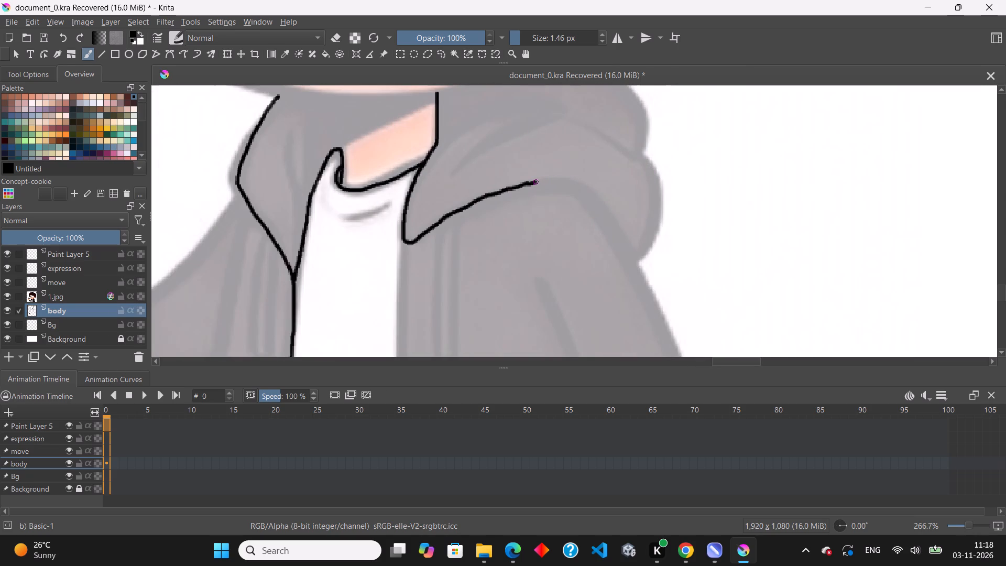
drag(538, 182, 629, 236)
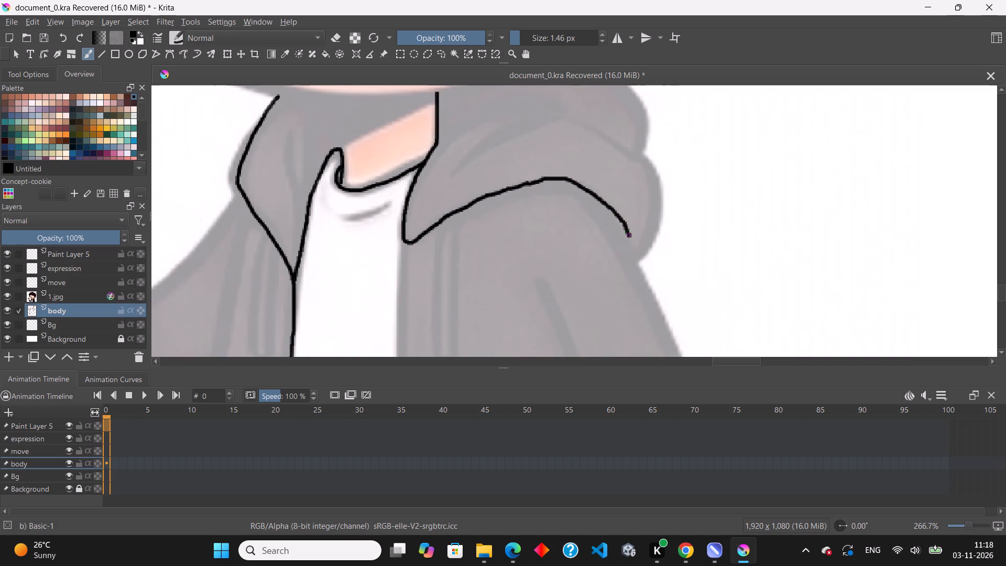
drag(629, 236, 654, 244)
Trace the hood's outer contour opposite the waving arm, covering the lower bulge and the upper bulge between the jaw and the notch.
drag(654, 244, 647, 161)
drag(647, 161, 641, 154)
scroll(579, 168, down, 3)
scroll(594, 109, up, 4)
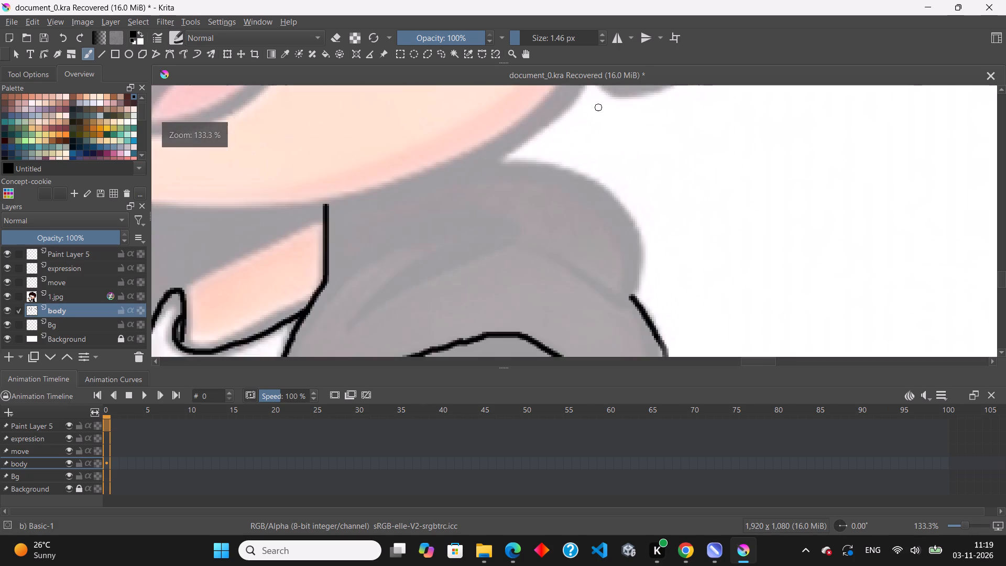
scroll(604, 122, up, 1)
scroll(514, 165, down, 1)
drag(484, 170, 511, 169)
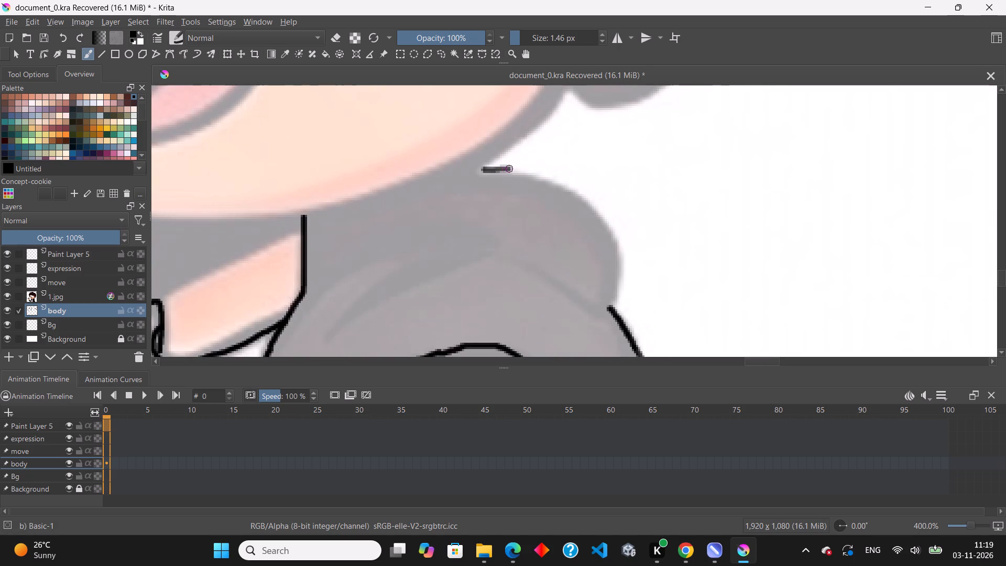
drag(511, 169, 616, 251)
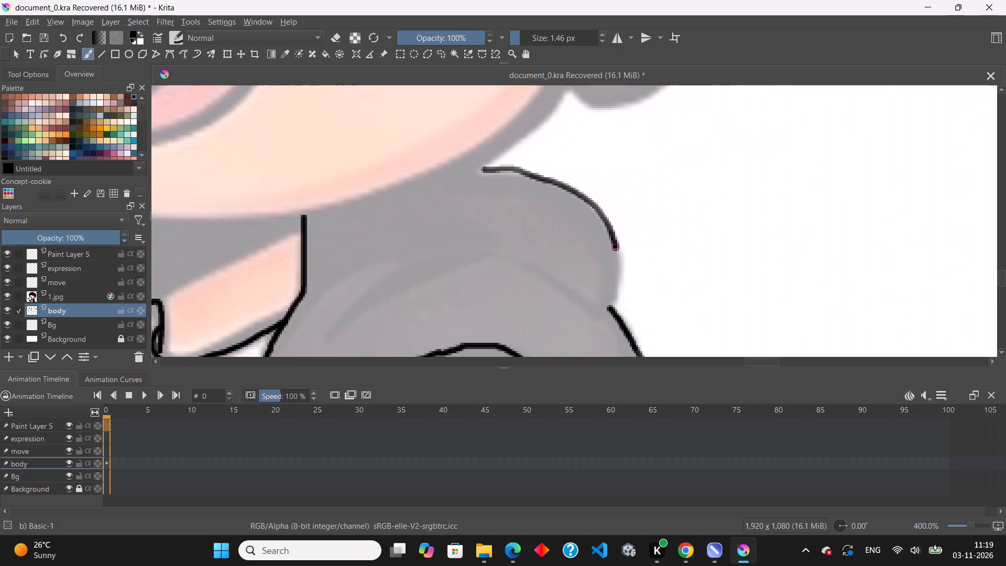
drag(616, 251, 610, 308)
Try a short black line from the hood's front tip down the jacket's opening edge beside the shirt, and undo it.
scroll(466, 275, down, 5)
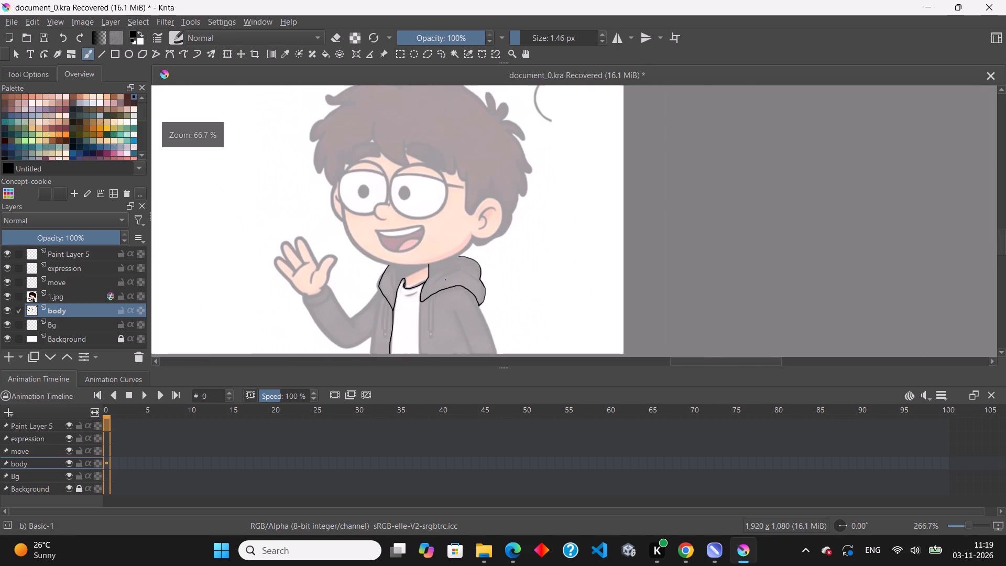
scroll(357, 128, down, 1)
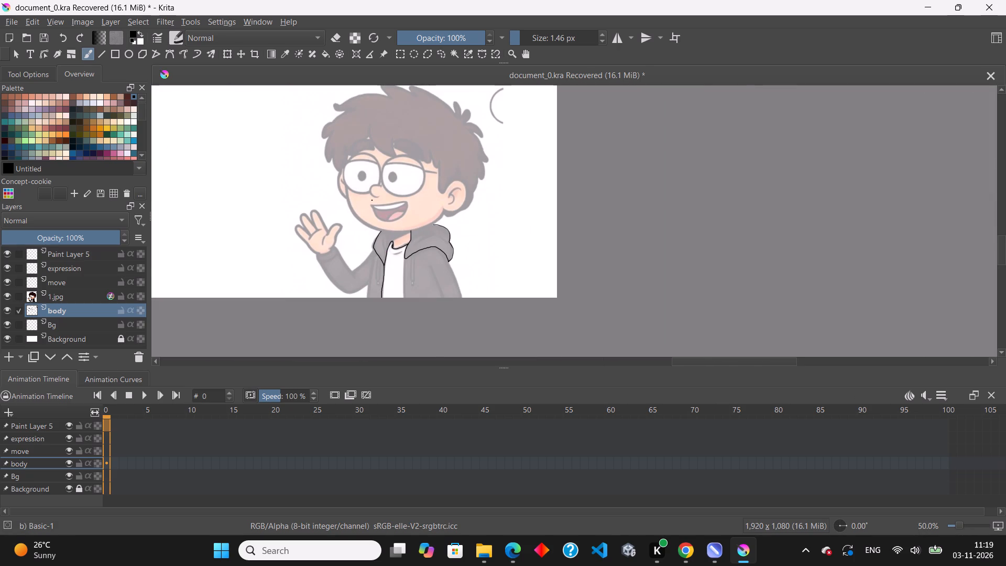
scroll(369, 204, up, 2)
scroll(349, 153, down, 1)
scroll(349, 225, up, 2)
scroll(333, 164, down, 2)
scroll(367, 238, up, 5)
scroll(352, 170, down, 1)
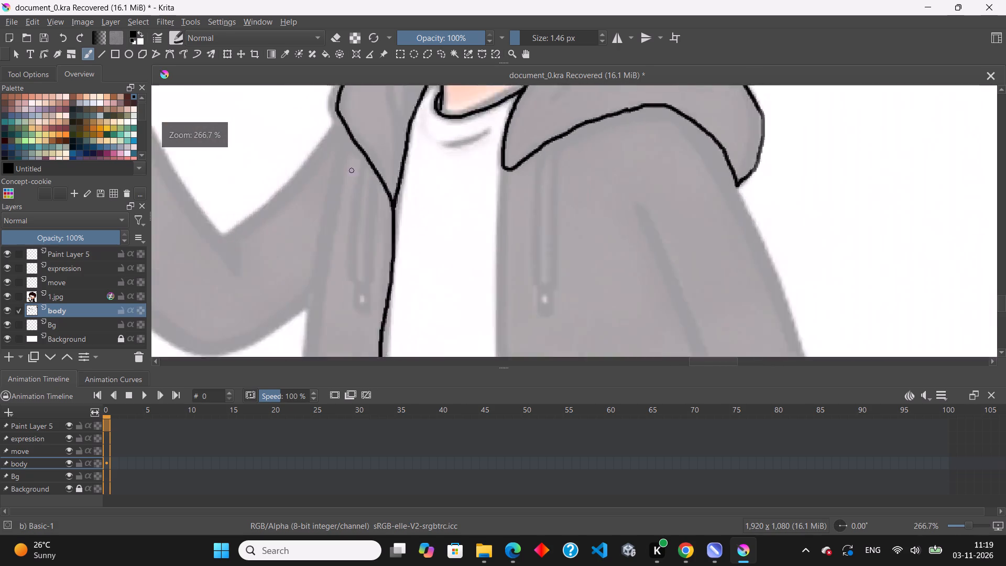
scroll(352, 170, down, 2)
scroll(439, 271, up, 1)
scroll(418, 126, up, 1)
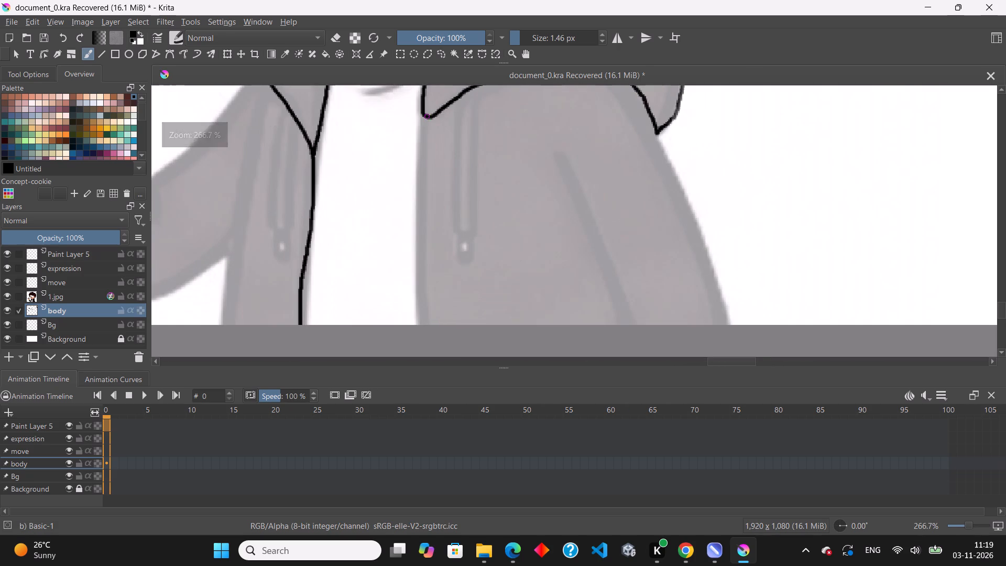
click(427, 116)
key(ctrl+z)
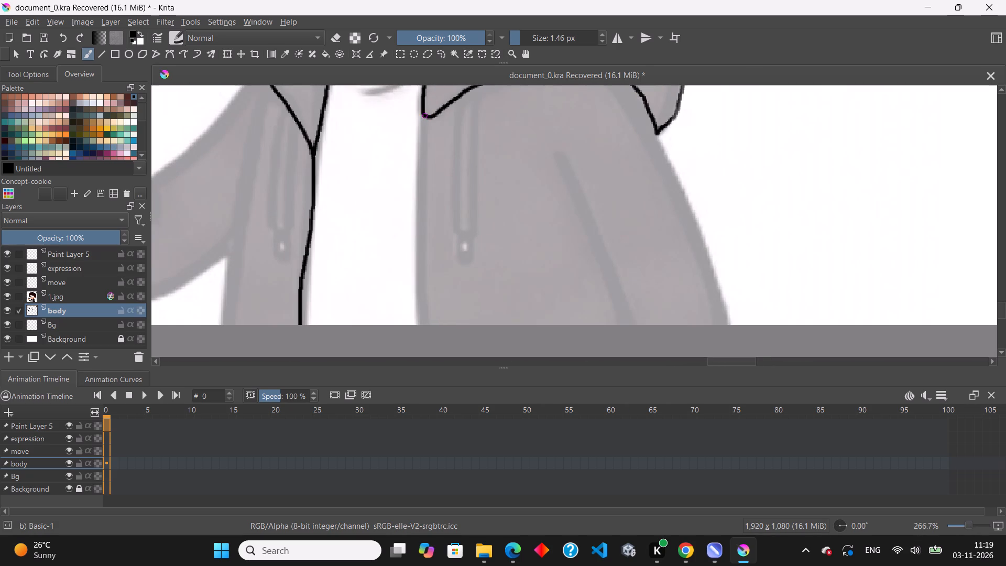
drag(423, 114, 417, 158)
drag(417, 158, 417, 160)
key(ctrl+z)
Trace the jacket's opening edge opposite the waving arm in black from the hood's front tip down beside the shirt to the canvas's bottom edge.
drag(423, 114, 419, 153)
drag(419, 153, 415, 202)
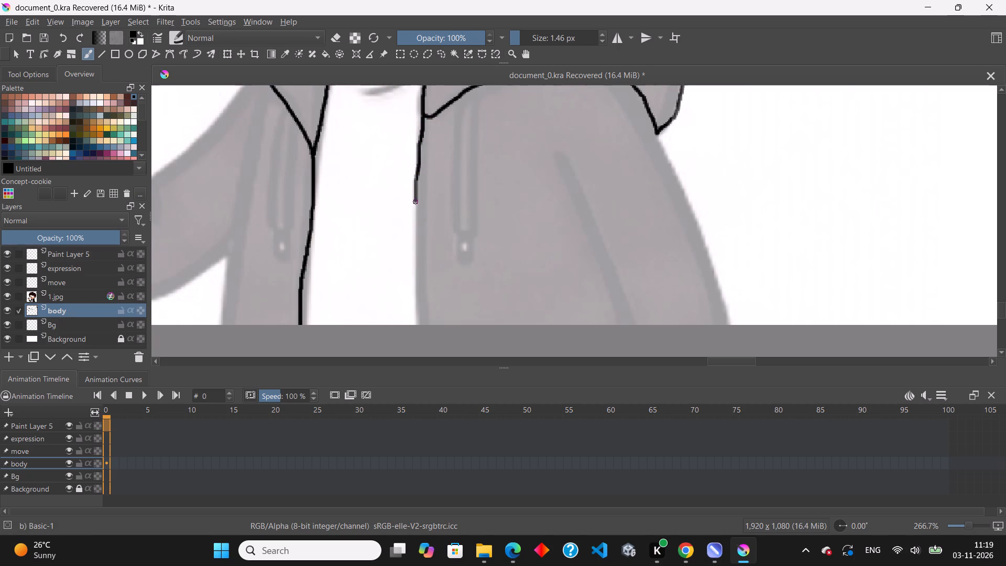
drag(415, 202, 415, 297)
drag(415, 297, 419, 326)
Outline the hood drawstring on the waving arm's side, from the hood's lower edge down, including the small rectangular tip at its end.
scroll(425, 326, down, 3)
scroll(352, 237, up, 2)
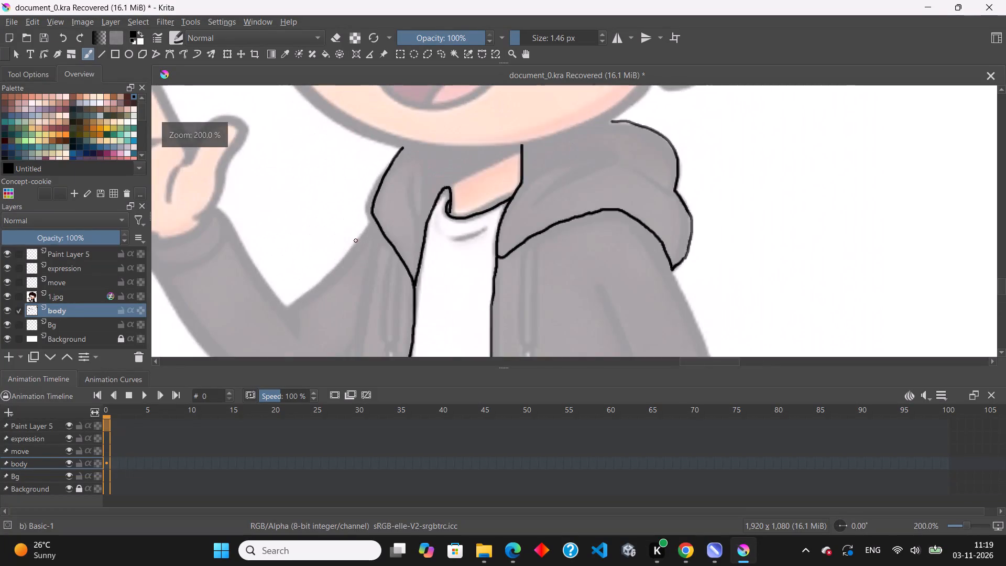
scroll(346, 204, down, 1)
scroll(376, 311, up, 4)
scroll(365, 254, down, 2)
scroll(364, 109, up, 1)
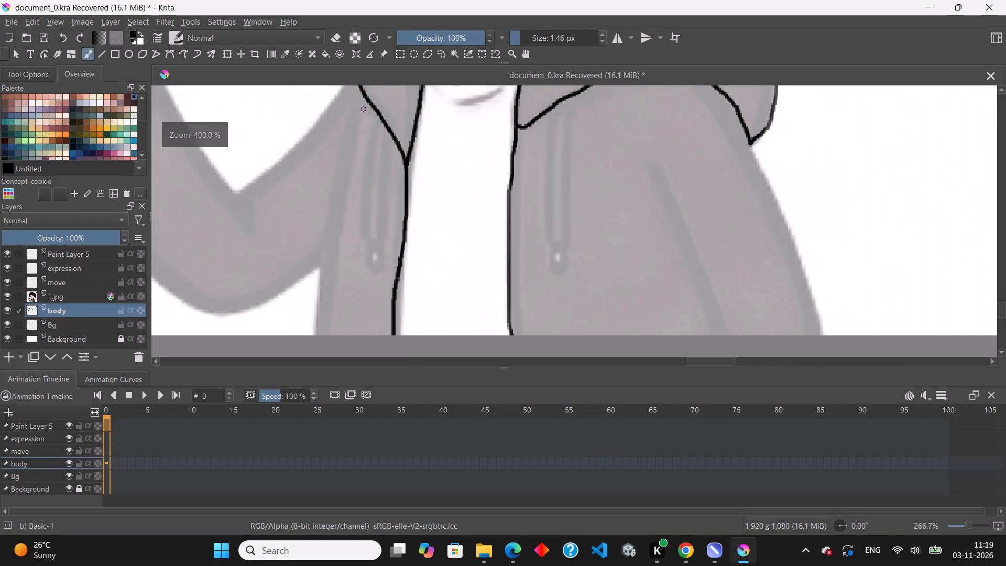
drag(381, 115, 379, 125)
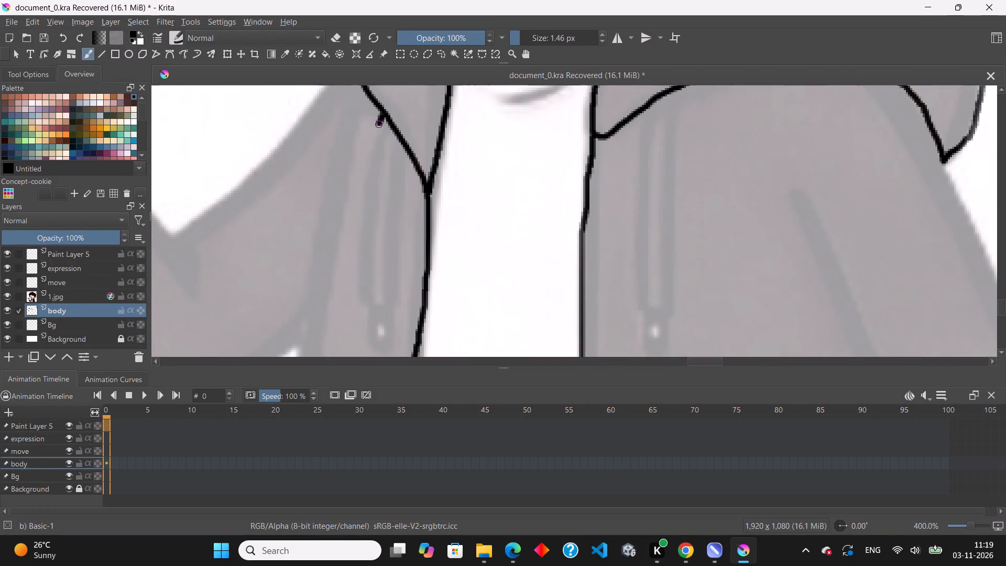
drag(379, 125, 364, 293)
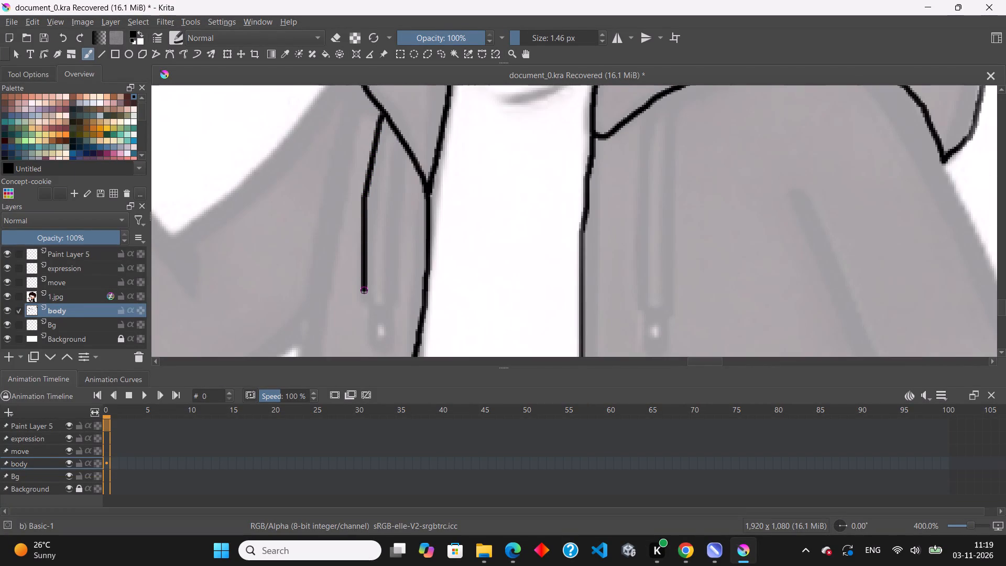
drag(364, 293, 393, 278)
drag(393, 278, 402, 167)
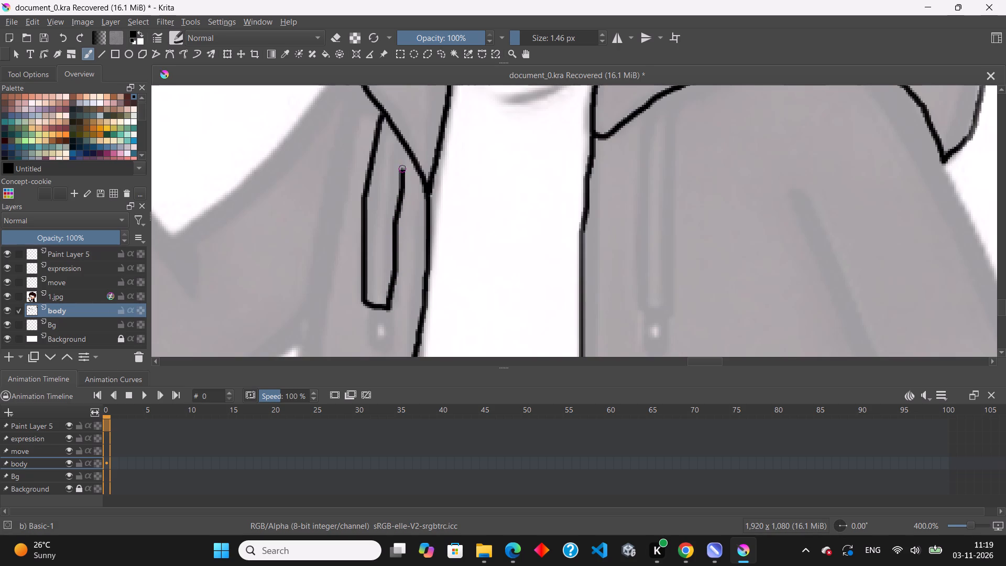
drag(402, 167, 402, 145)
scroll(360, 345, up, 2)
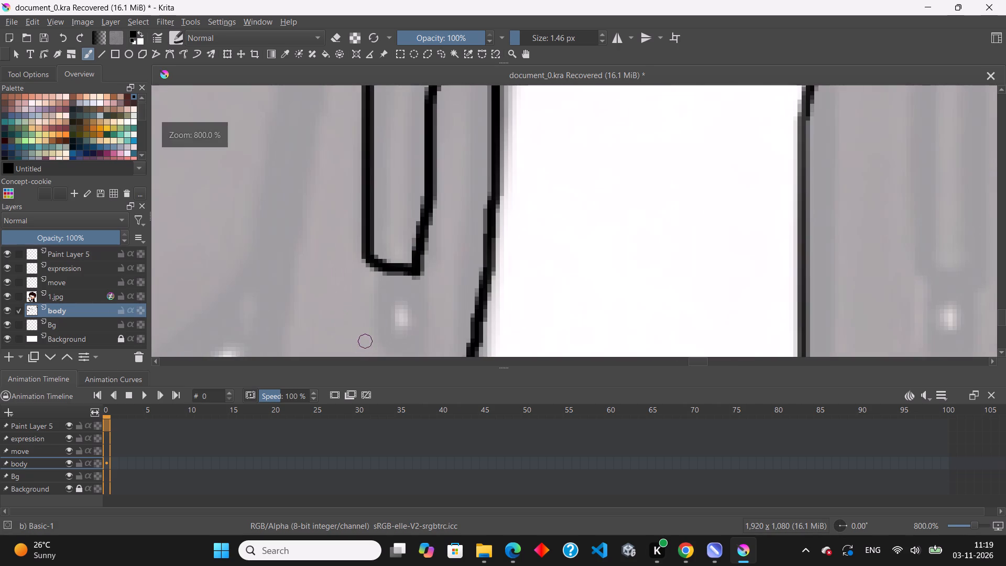
drag(381, 269, 409, 327)
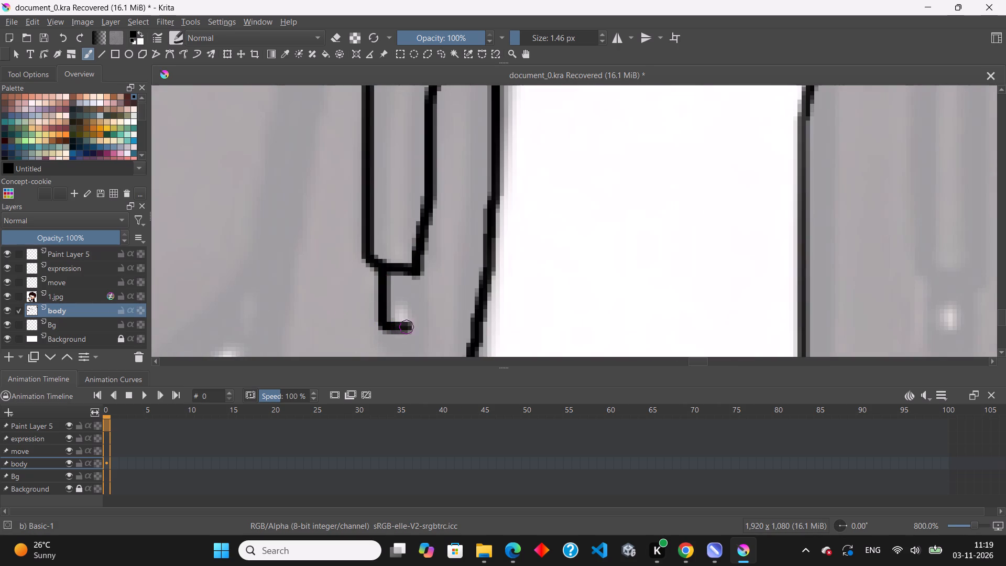
drag(409, 327, 413, 277)
Outline the drawstring opposite the waving arm, tracing both cord sides from the hood's lower edge, the closed end and the small tip below.
scroll(370, 267, down, 4)
scroll(504, 246, up, 1)
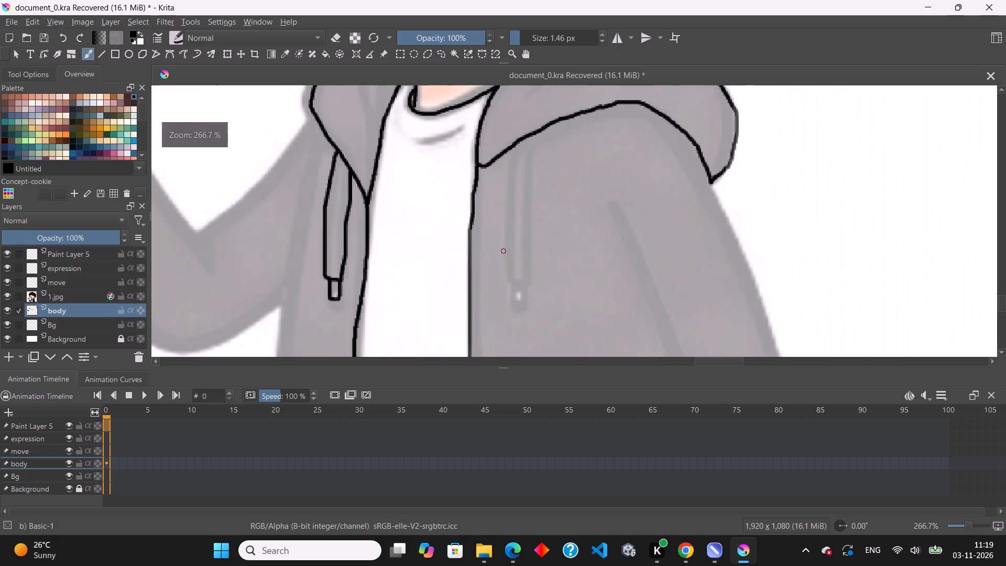
scroll(509, 232, up, 1)
drag(518, 101, 518, 114)
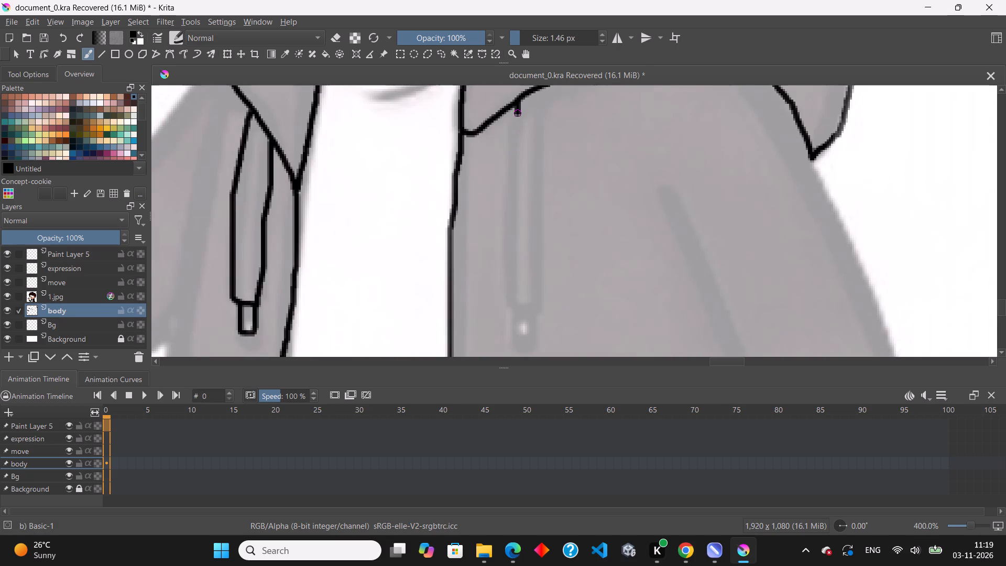
drag(518, 114, 507, 244)
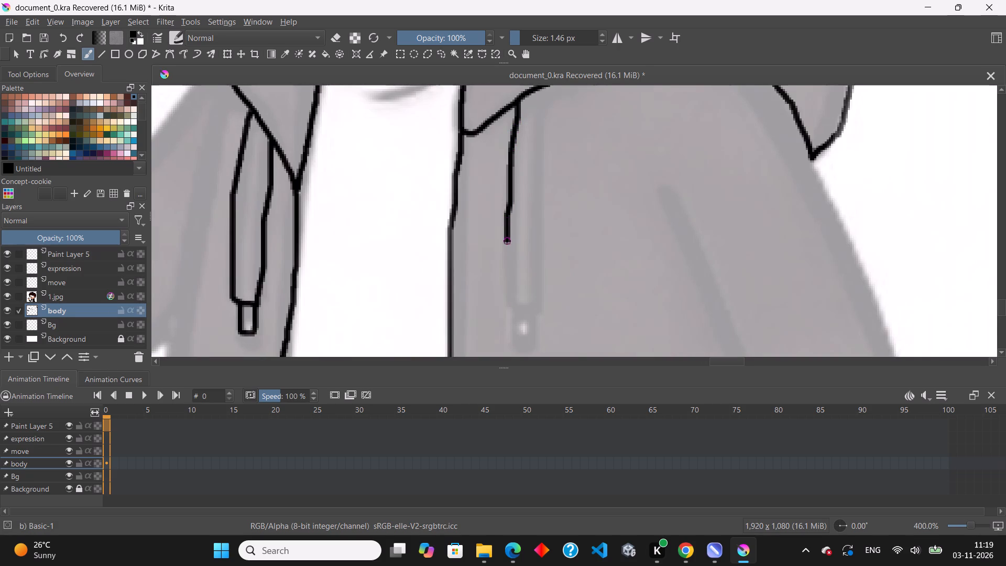
drag(507, 244, 533, 305)
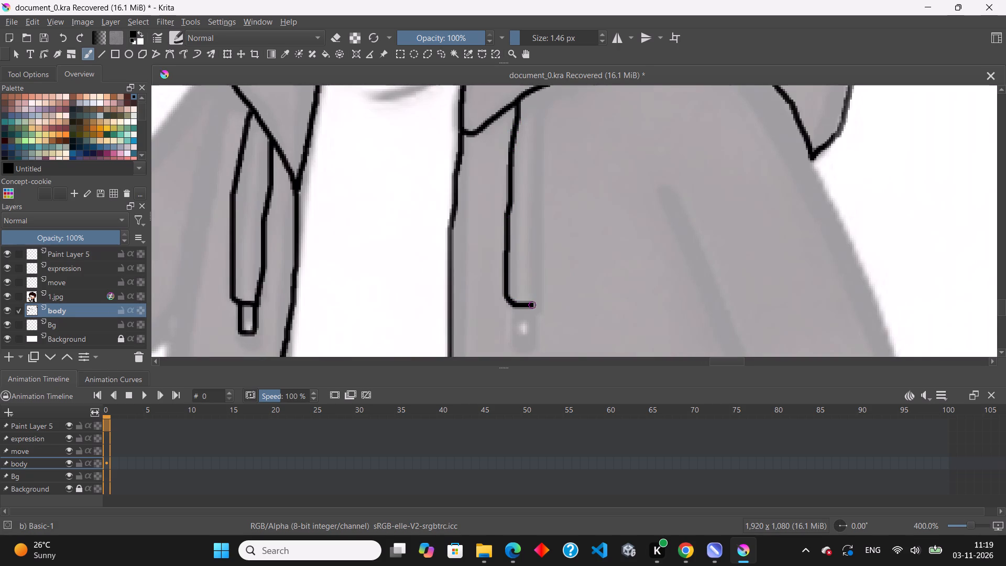
drag(533, 305, 534, 305)
drag(540, 90, 540, 110)
drag(540, 110, 531, 253)
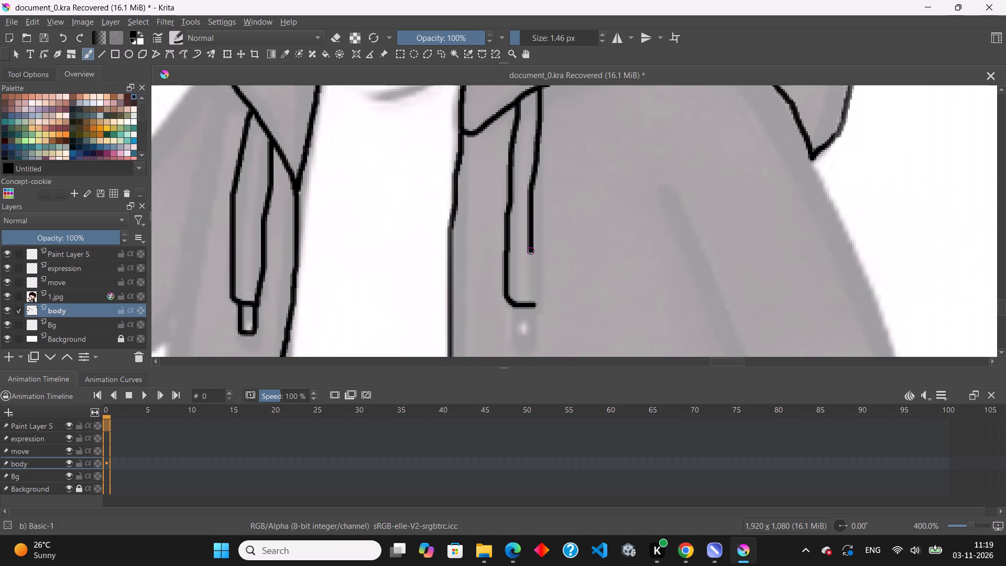
drag(531, 253, 531, 300)
scroll(535, 350, up, 4)
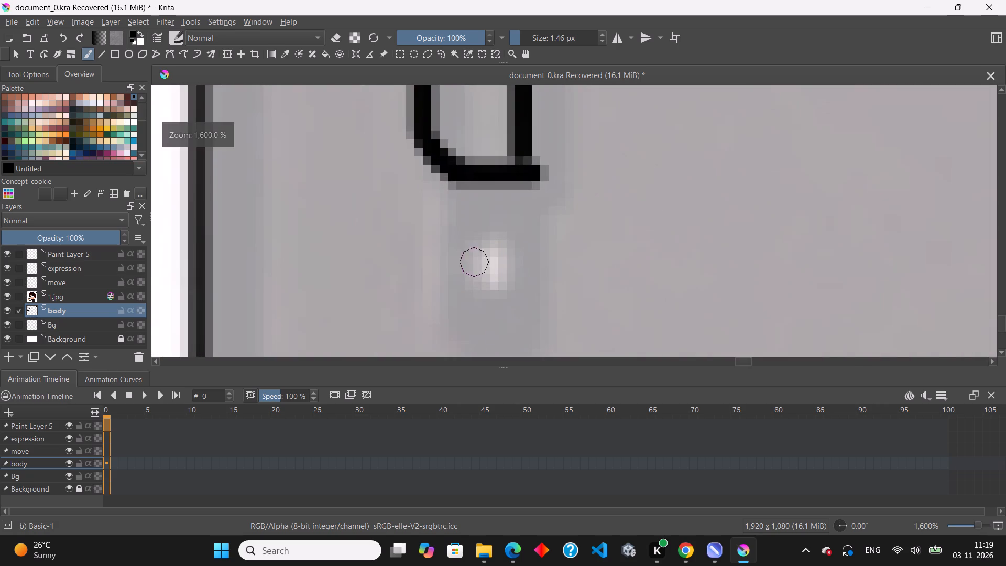
drag(456, 182, 495, 300)
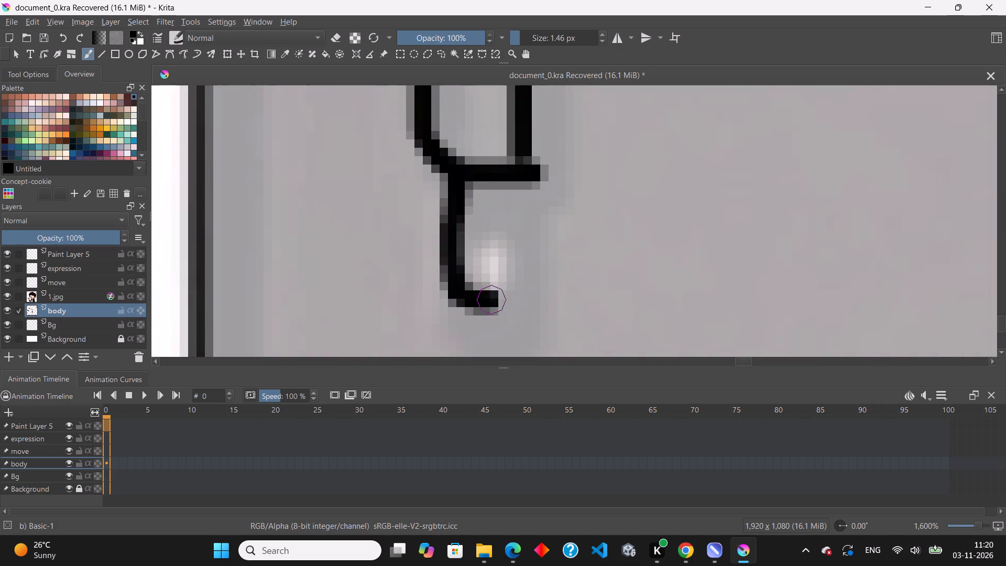
drag(495, 300, 502, 192)
scroll(490, 195, down, 5)
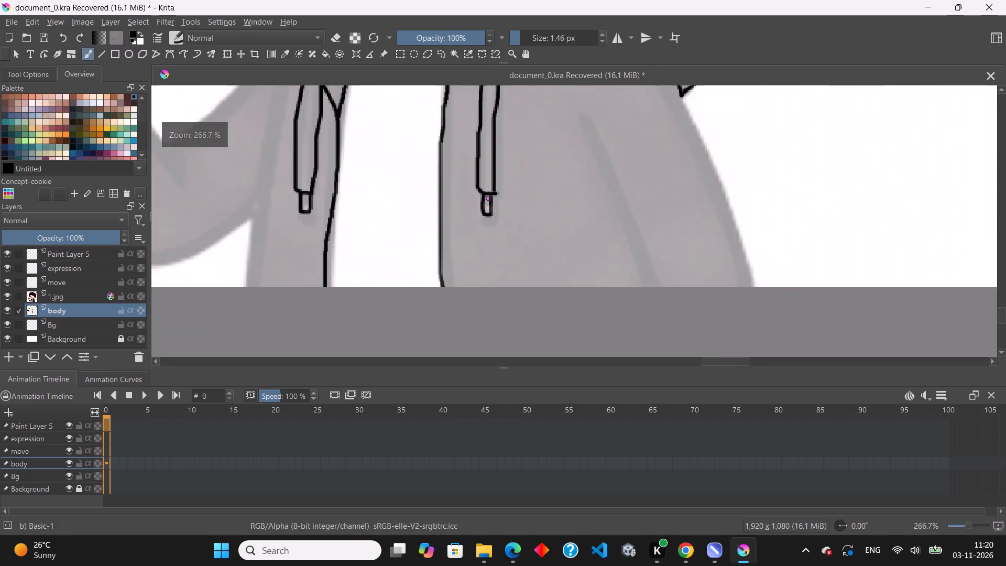
scroll(488, 199, down, 4)
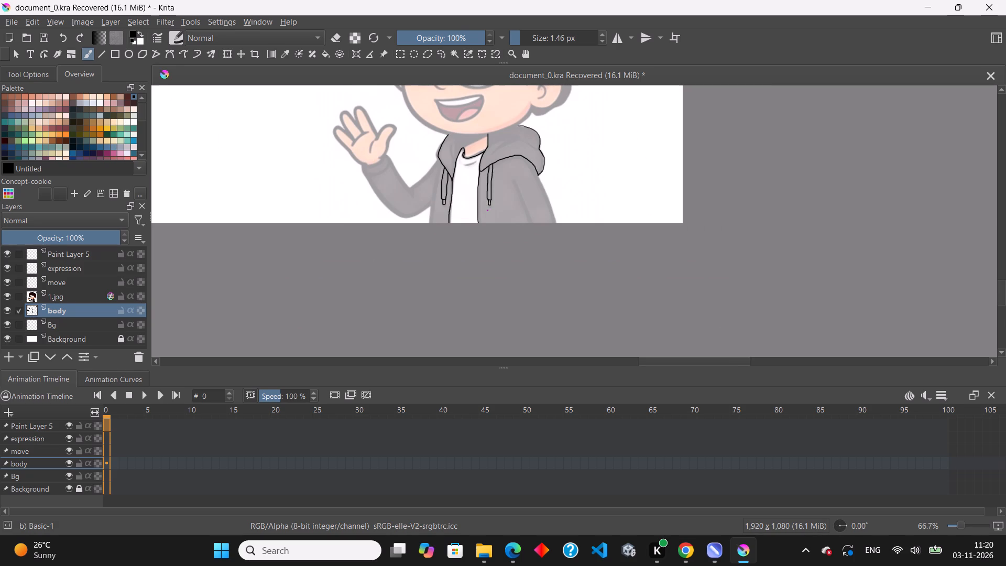